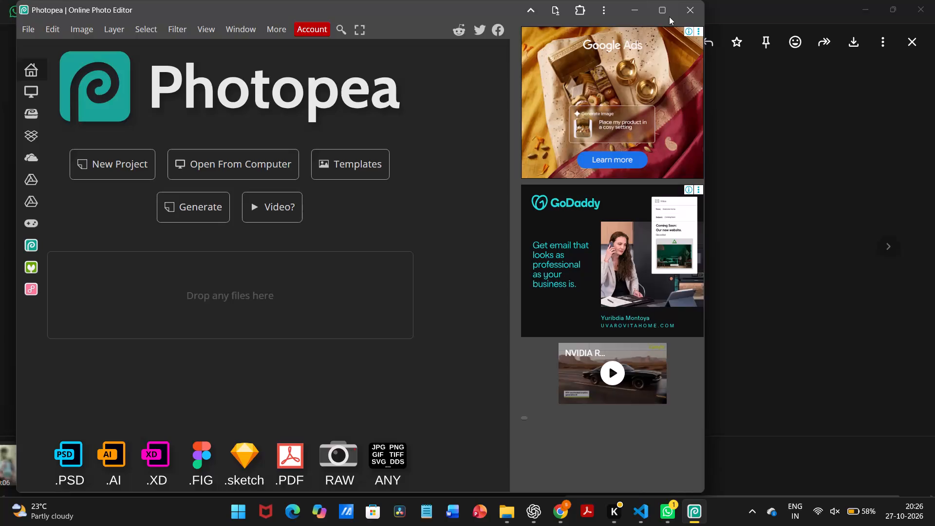
Maximise the editor window and open the "open ur eyes" file from the Downloads folder.
left_click(667, 16)
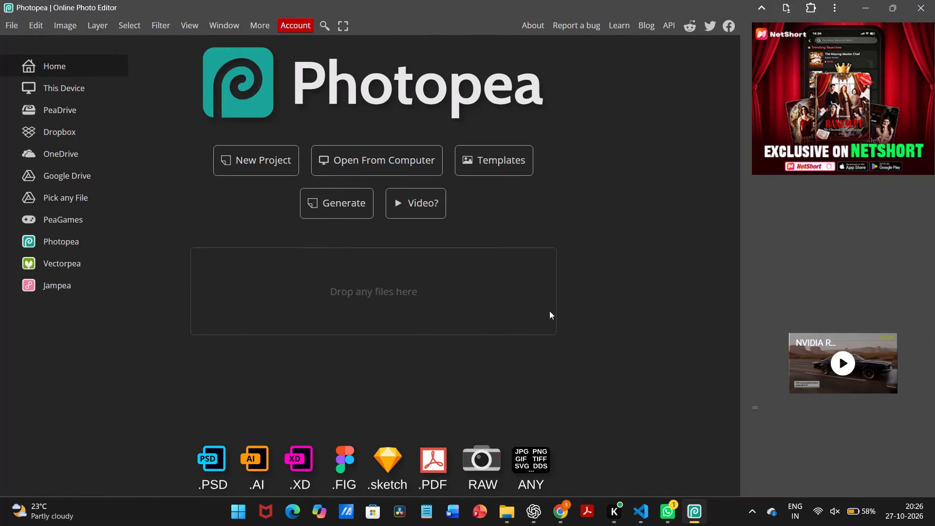
left_click(15, 32)
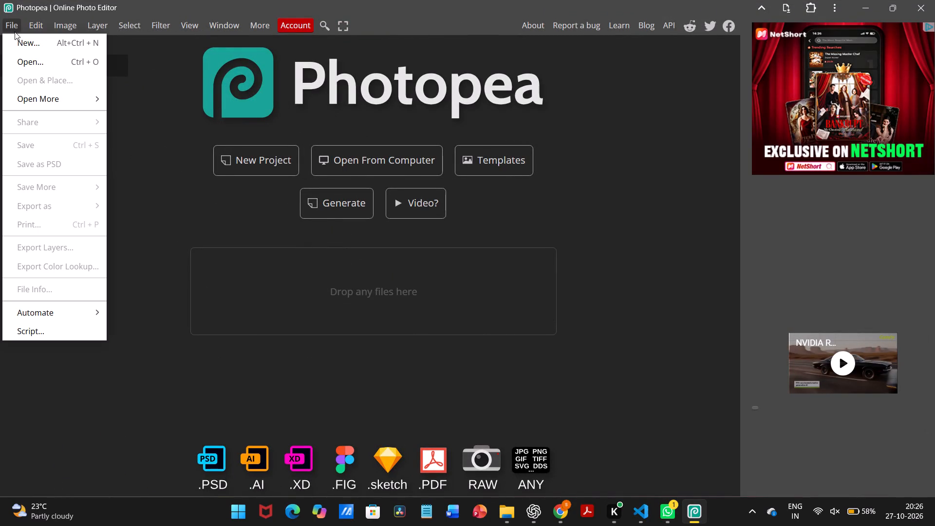
left_click(31, 54)
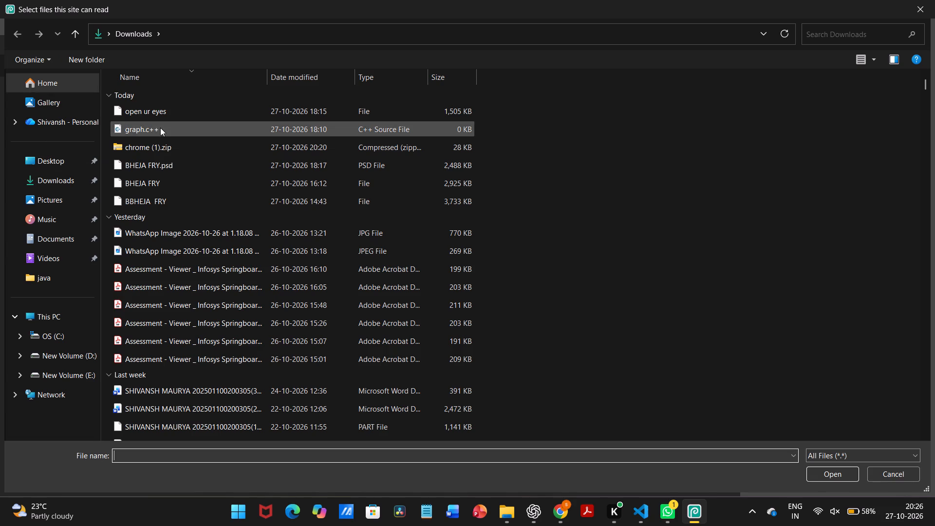
left_click(169, 110)
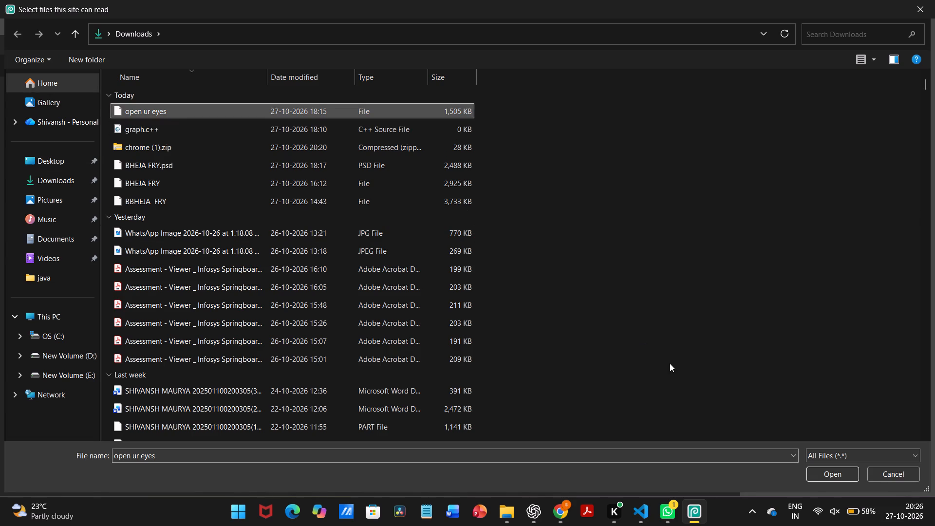
left_click(823, 473)
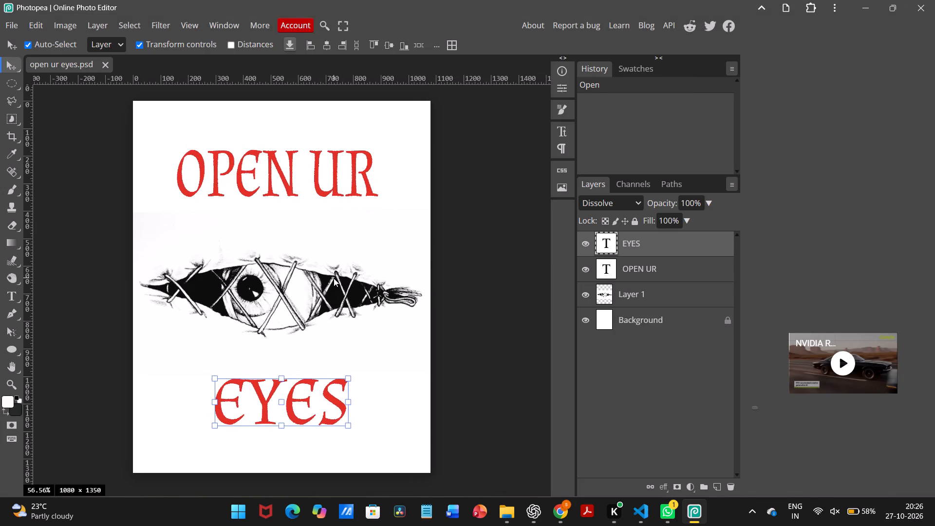
Move the "OPEN UR" text slightly down and towards the poster's horizontal centre, using Free Transform.
scroll(334, 278, "right", 1)
left_click(478, 294)
scroll(387, 297, "up", 1)
left_click(322, 195)
left_click(322, 195)
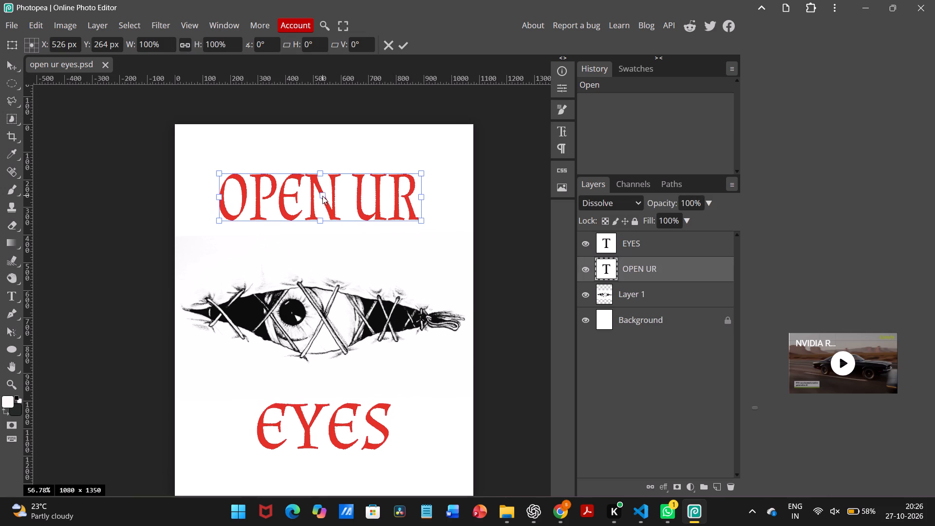
left_click_drag(333, 202, 334, 214)
left_click(400, 50)
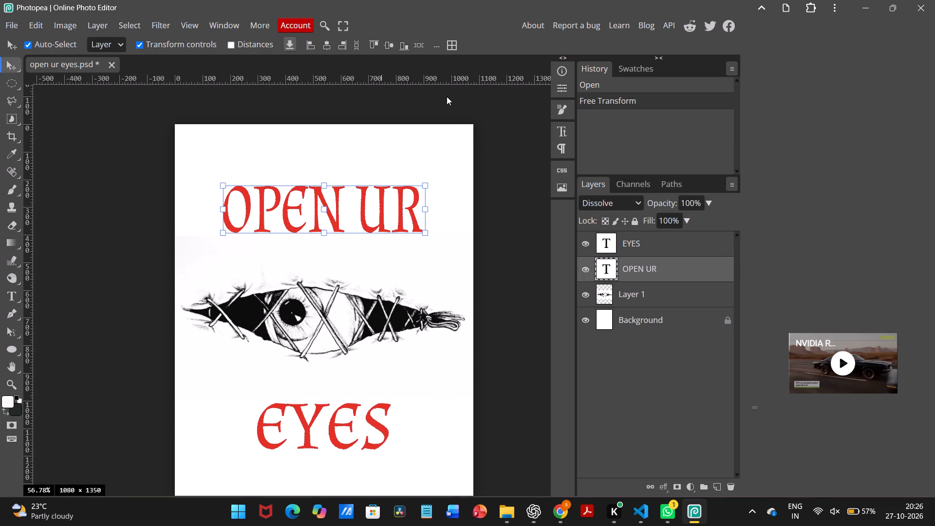
left_click(486, 161)
scroll(417, 203, "down", 1)
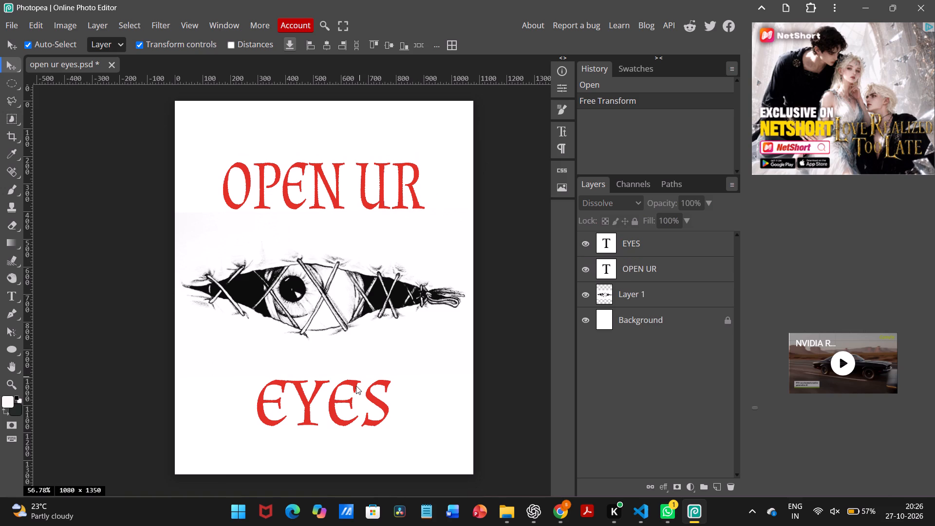
Scale the "EYES" text below the eye drawing to about 103% with Free Transform.
left_click(346, 391)
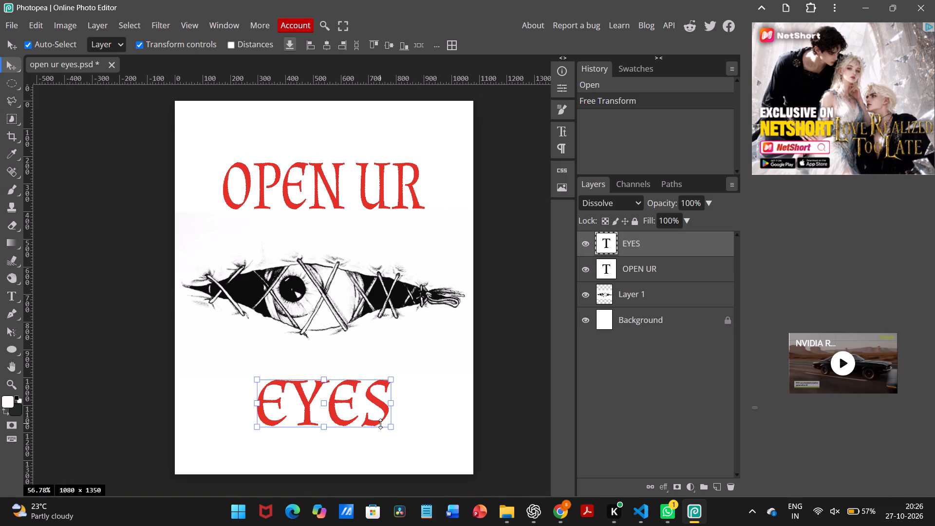
left_click_drag(388, 425, 368, 420)
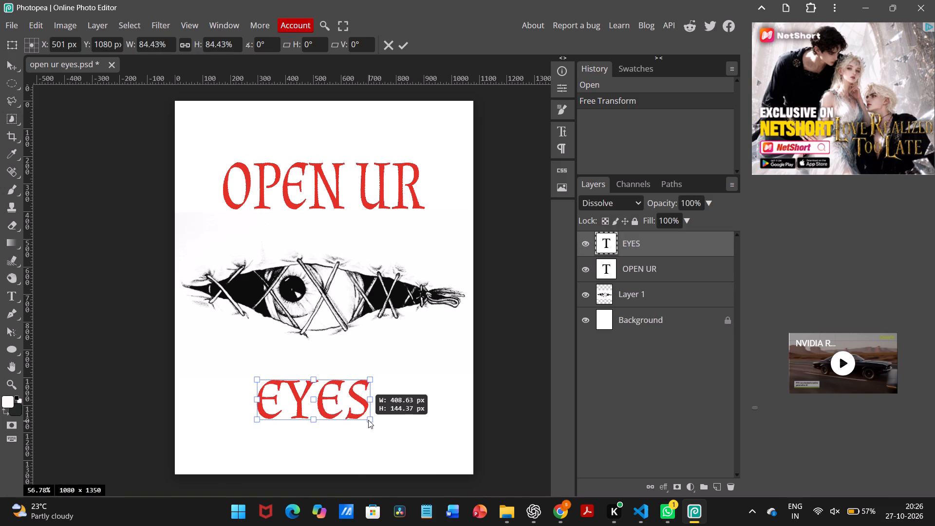
left_click_drag(368, 420, 368, 420)
left_click_drag(368, 420, 393, 432)
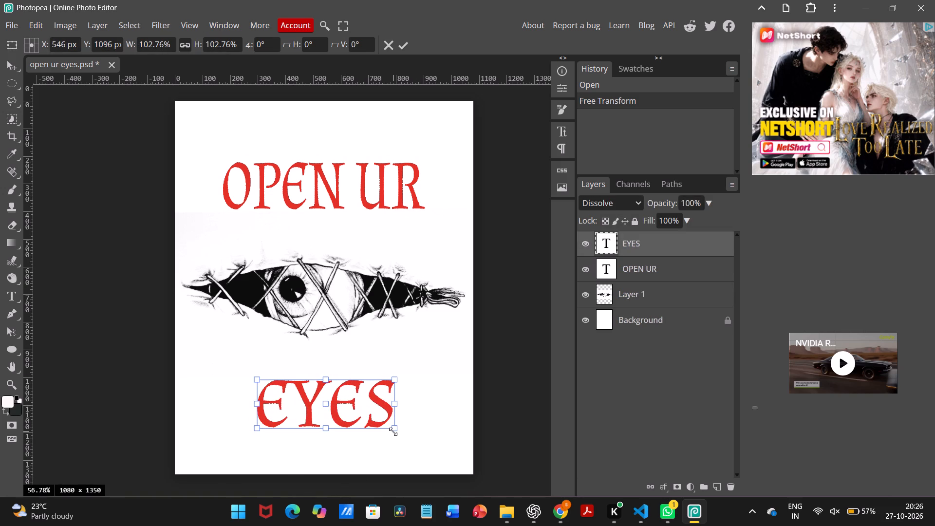
left_click(524, 156)
left_click(406, 44)
left_click(513, 183)
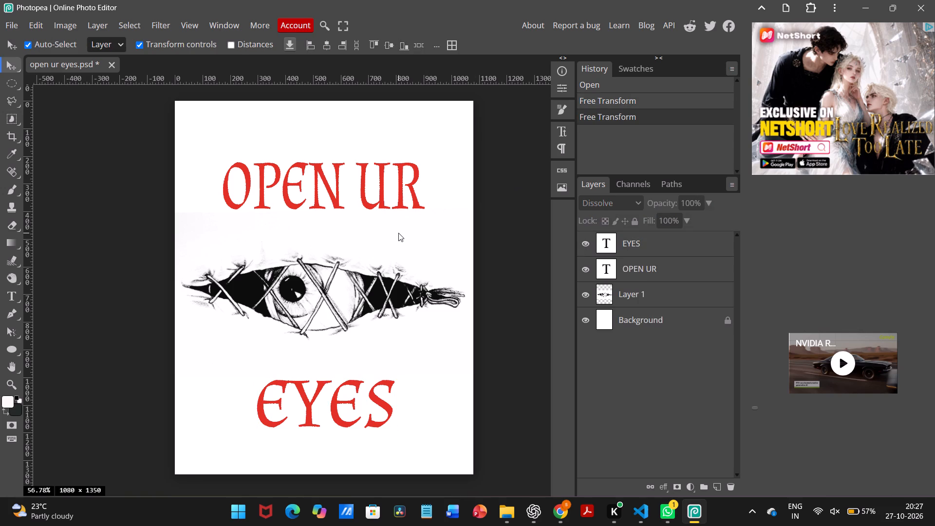
Enlarge the "OPEN UR" text to about 134.5% and position it at about X 540 px, Y 247 px.
left_click(296, 175)
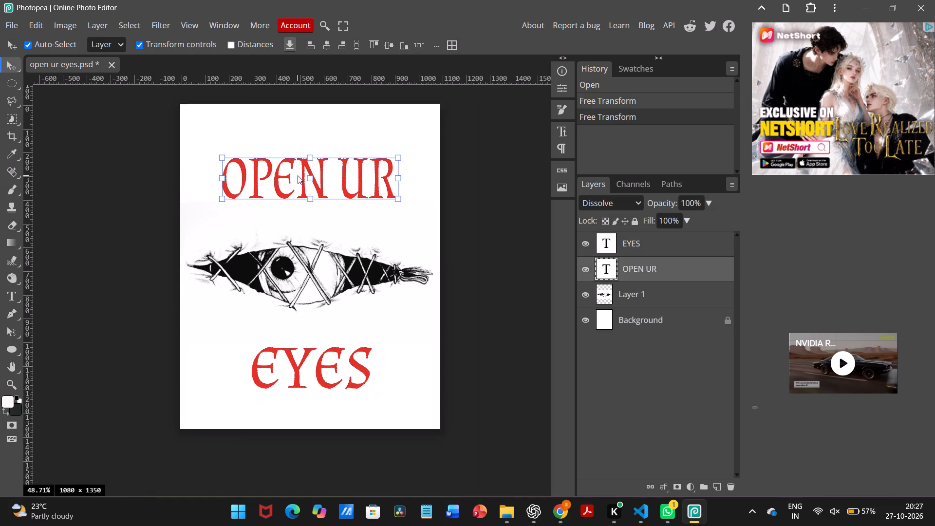
left_click(151, 222)
left_click(256, 190)
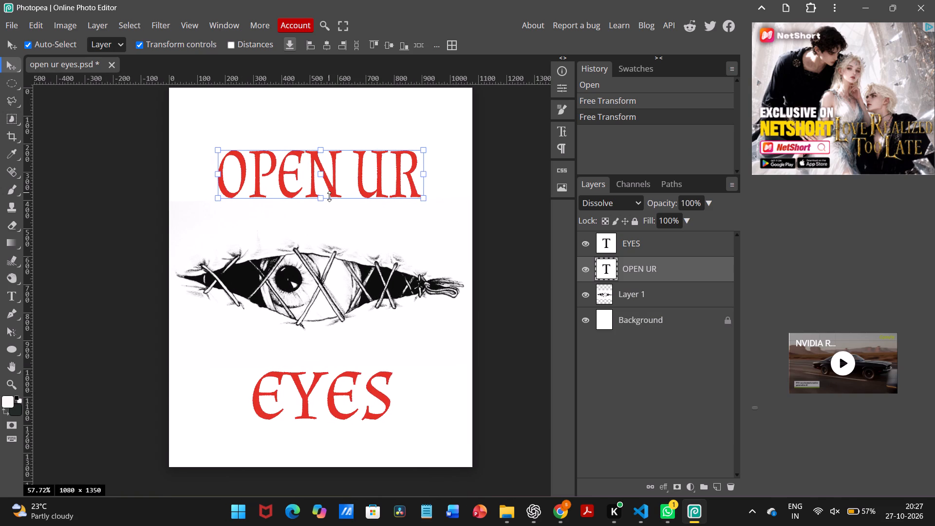
left_click_drag(327, 198, 333, 225)
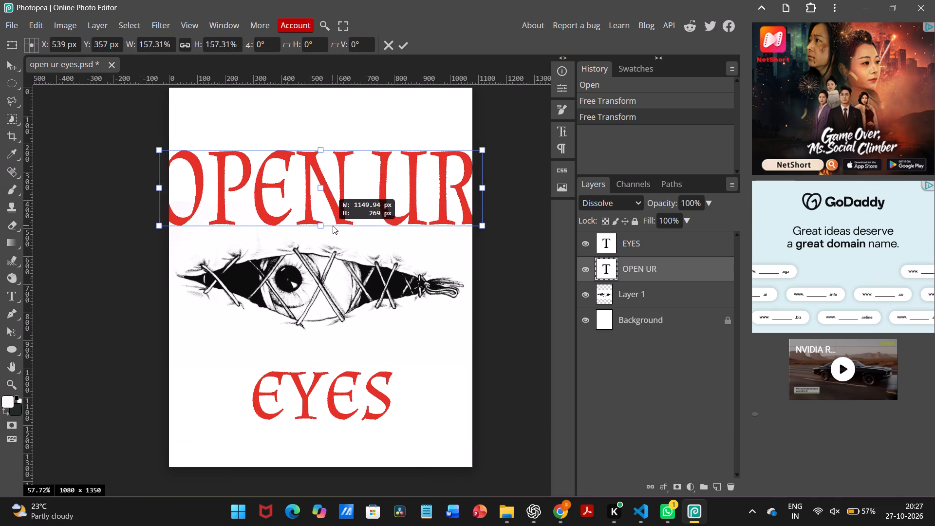
left_click_drag(333, 225, 329, 214)
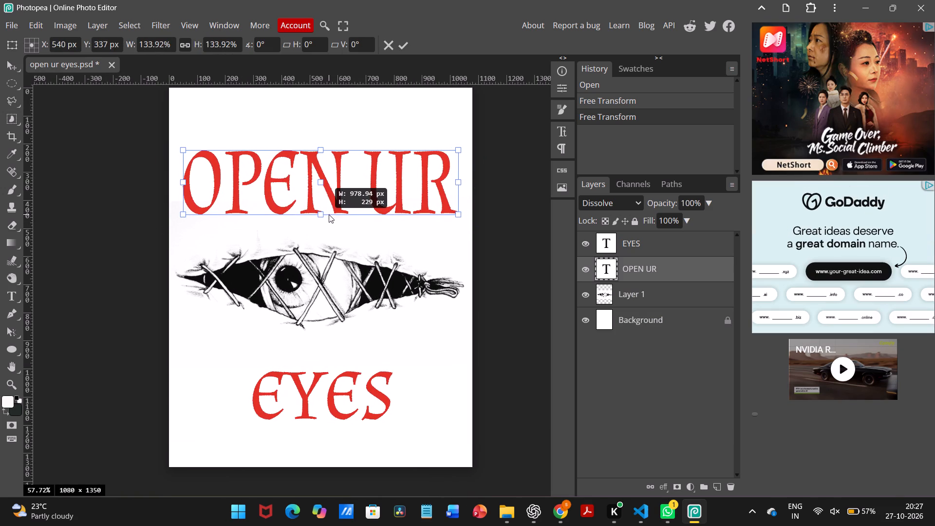
left_click_drag(329, 214, 329, 215)
left_click_drag(343, 185, 341, 166)
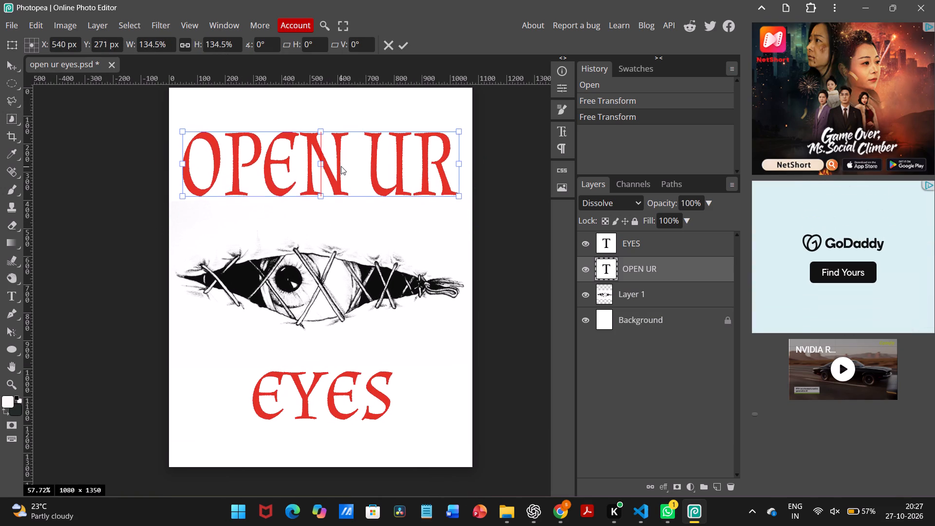
left_click_drag(341, 166, 340, 160)
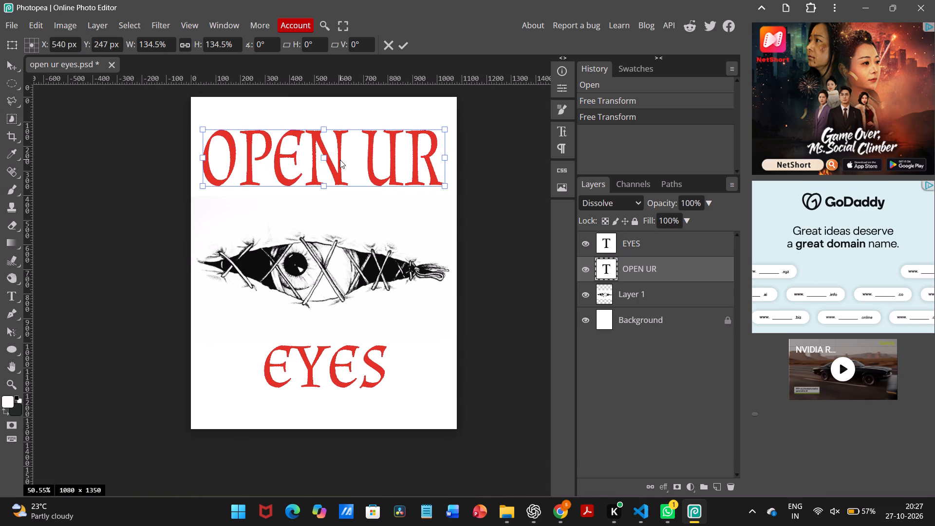
left_click(402, 49)
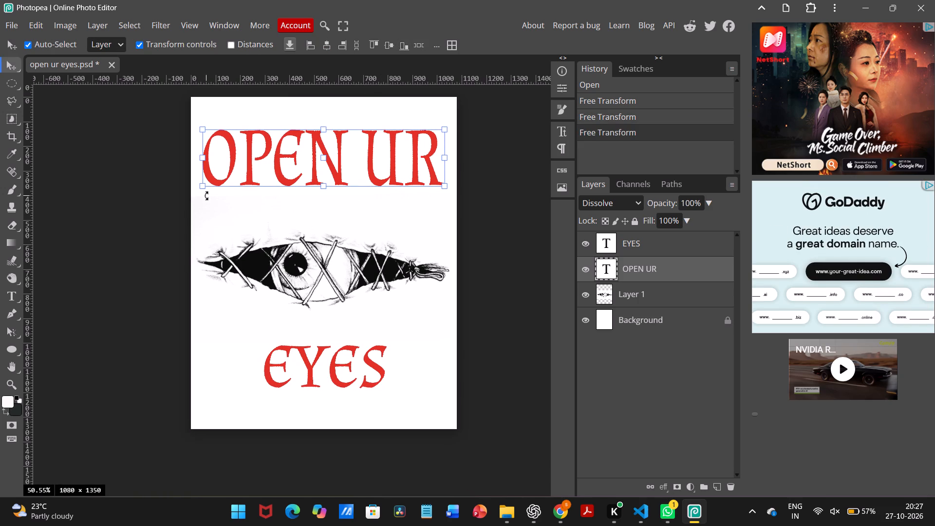
left_click(165, 219)
Scale the "OPEN UR" text down to about 83% and centre it at about X 540 px, Y 250 px.
scroll(165, 219, "up", 1)
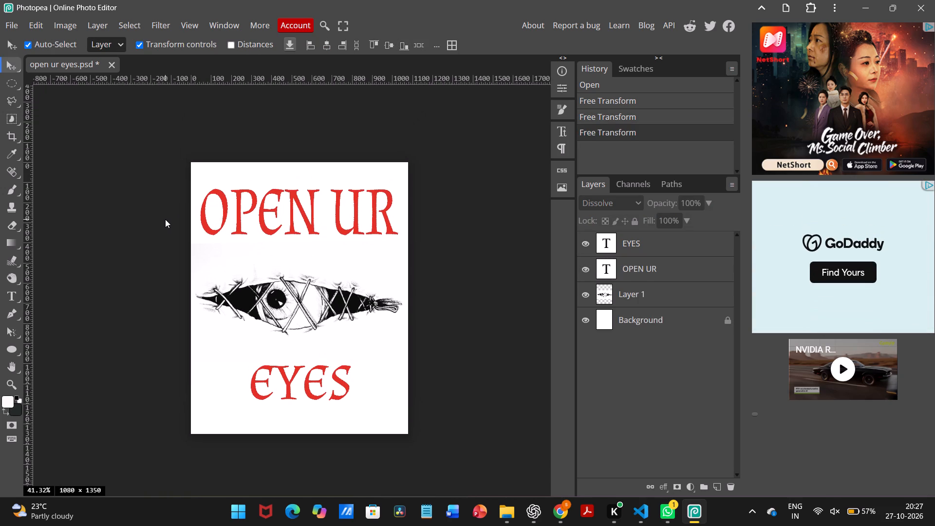
scroll(165, 219, "up", 1)
scroll(256, 245, "down", 1)
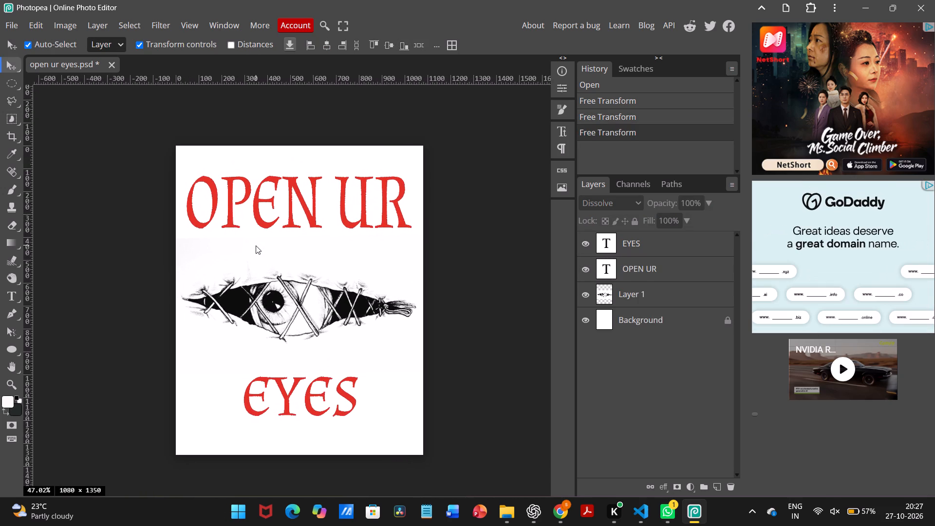
scroll(256, 245, "down", 1)
left_click(276, 206)
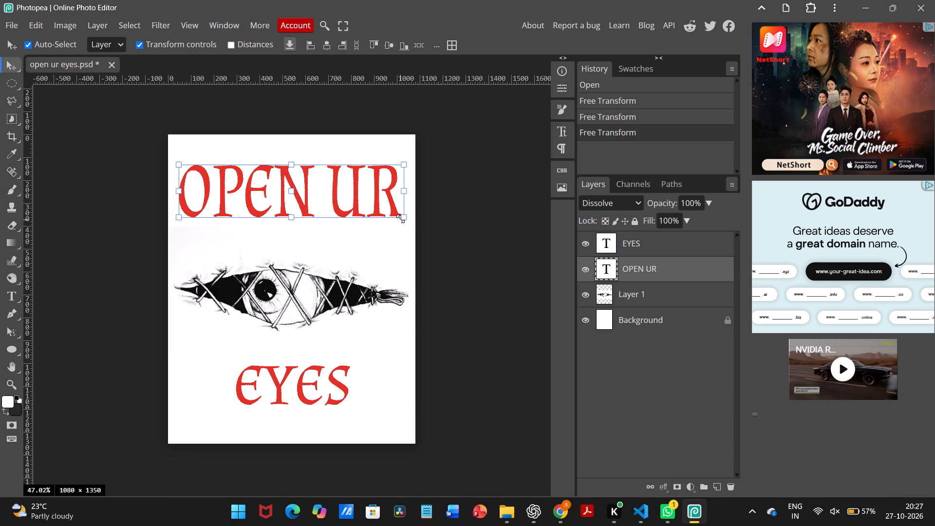
left_click_drag(400, 219, 365, 206)
left_click_drag(317, 194, 339, 195)
left_click_drag(339, 195, 339, 199)
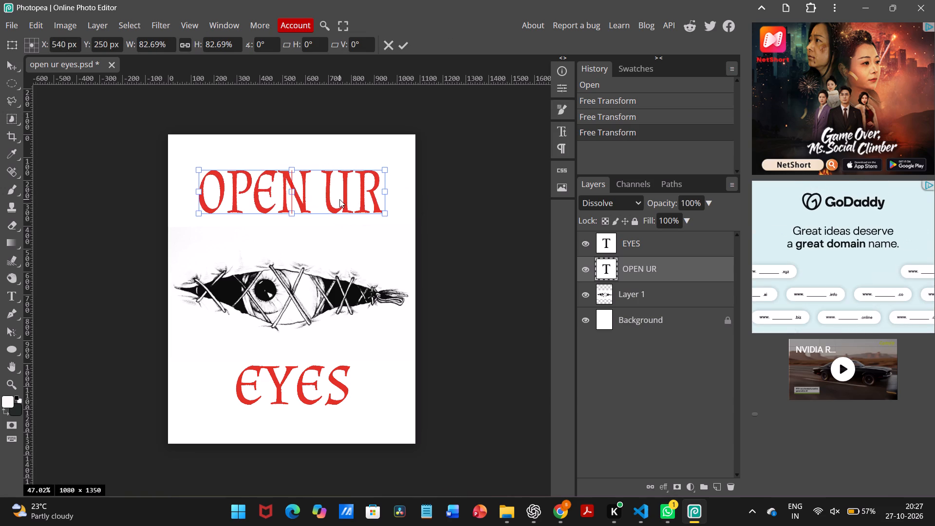
left_click_drag(339, 199, 339, 200)
left_click(398, 47)
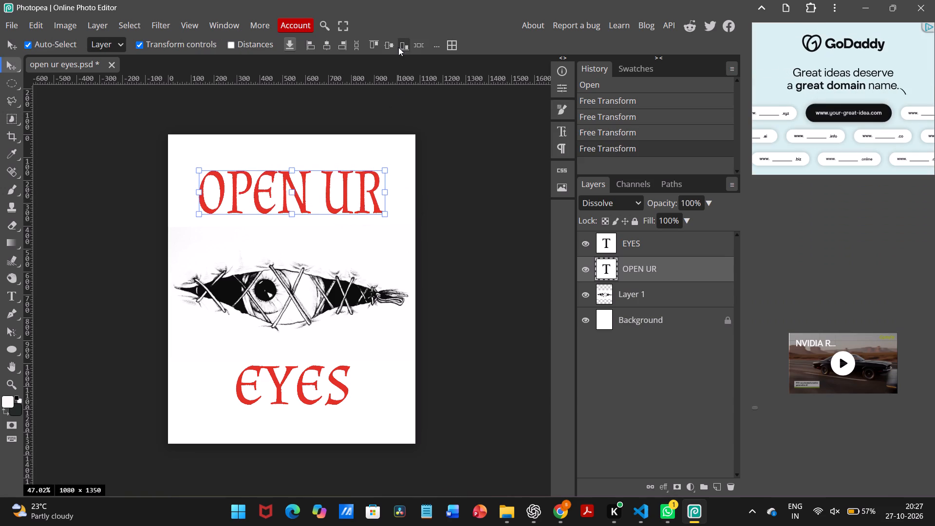
left_click(455, 158)
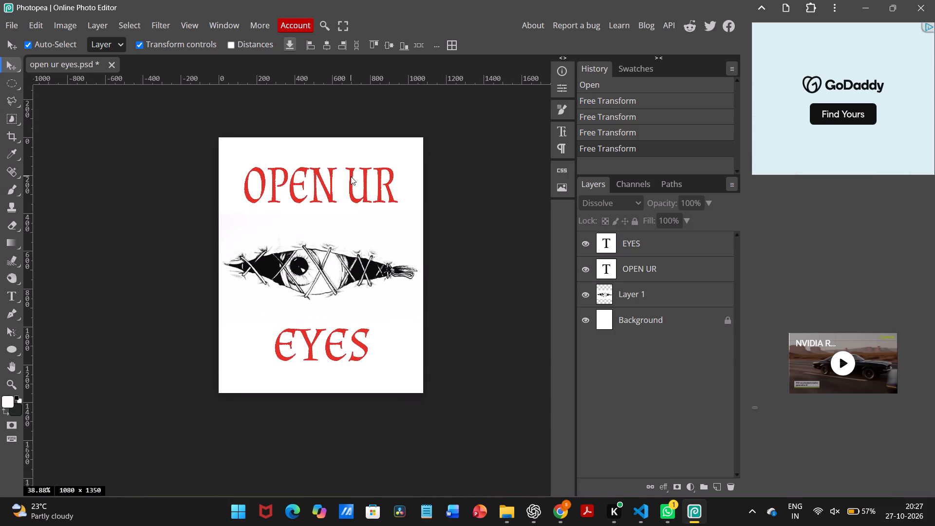
Move the "OPEN UR" text slightly down, closer to the eye drawing.
left_click_drag(333, 190, 333, 196)
left_click(472, 186)
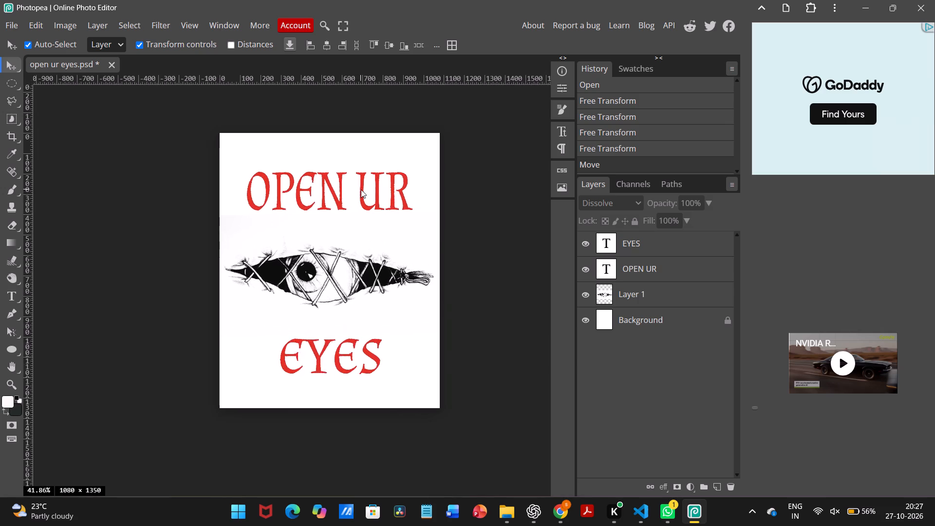
Scale the "OPEN UR" text down to about 92.5% and centre it at about X 540 px, Y 287 px.
scroll(361, 189, "left", 1)
left_click(317, 184)
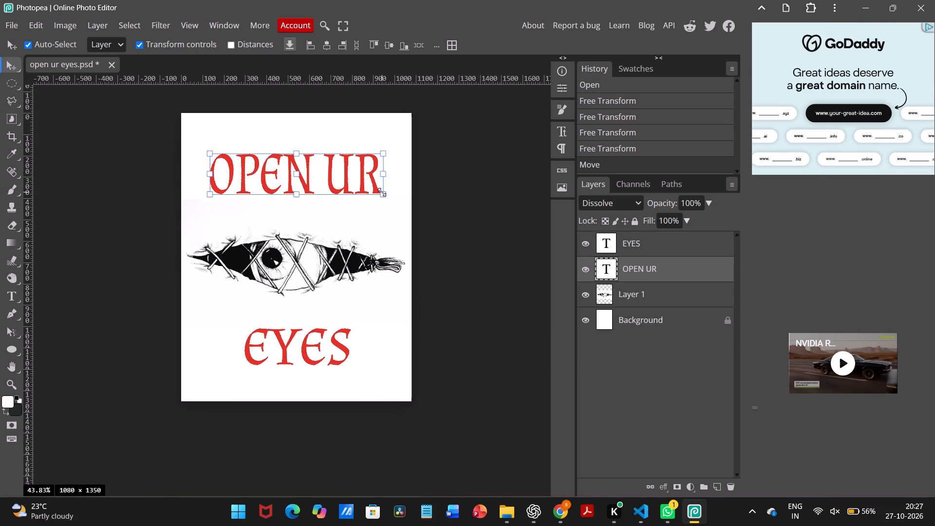
left_click_drag(382, 192, 371, 188)
left_click_drag(338, 177, 343, 180)
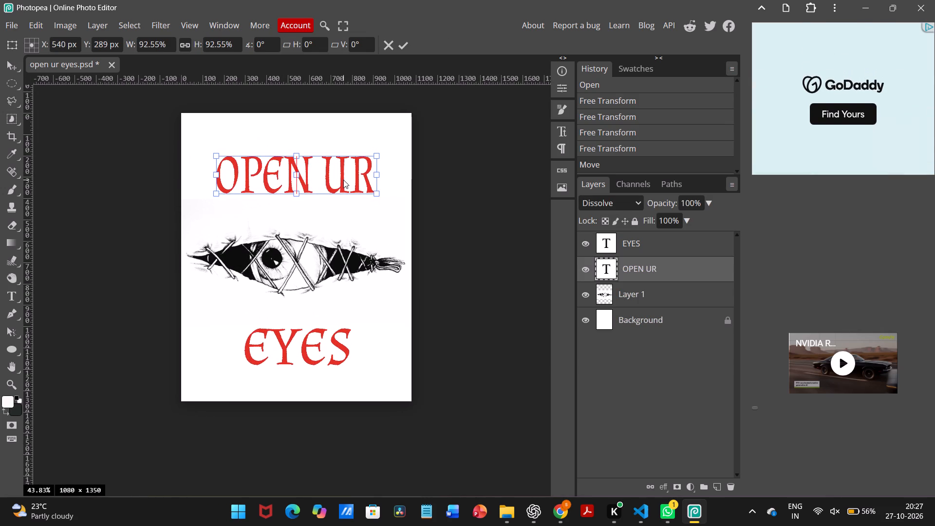
left_click_drag(343, 180, 343, 179)
left_click(406, 37)
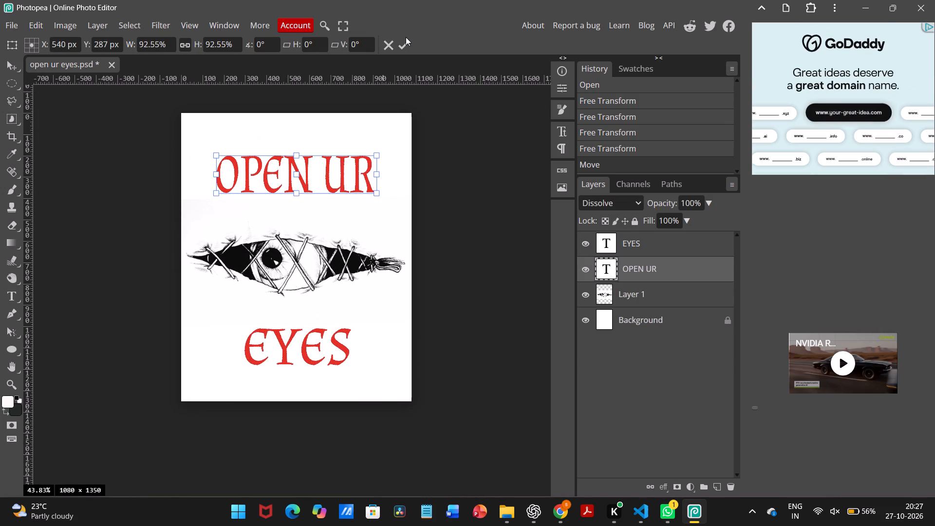
left_click(406, 42)
left_click(451, 118)
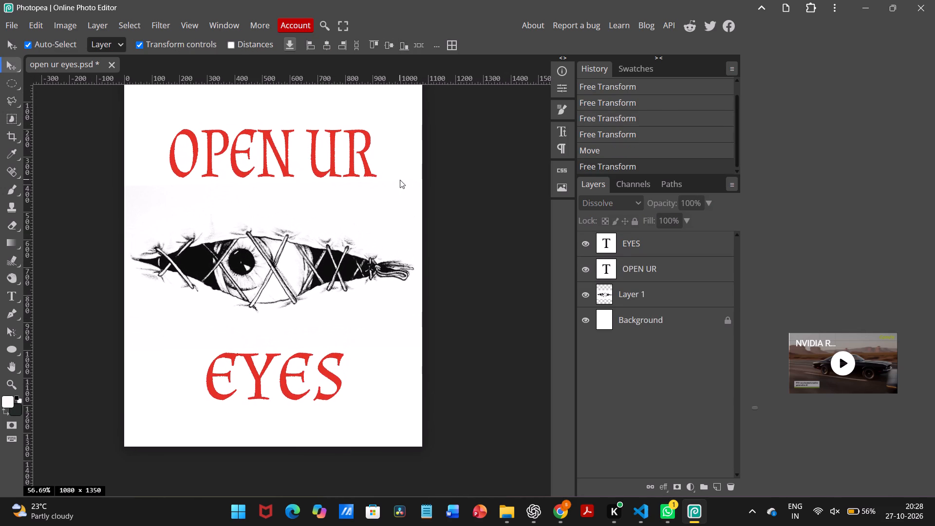
Move the "OPEN UR" text slightly up, away from the eye drawing, keeping it horizontally centred.
scroll(400, 180, "up", 1)
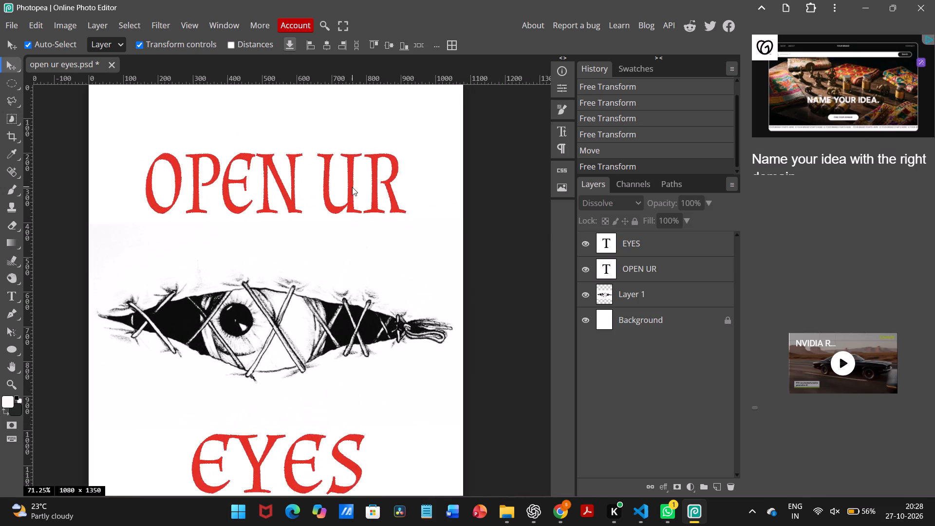
scroll(352, 187, "down", 1)
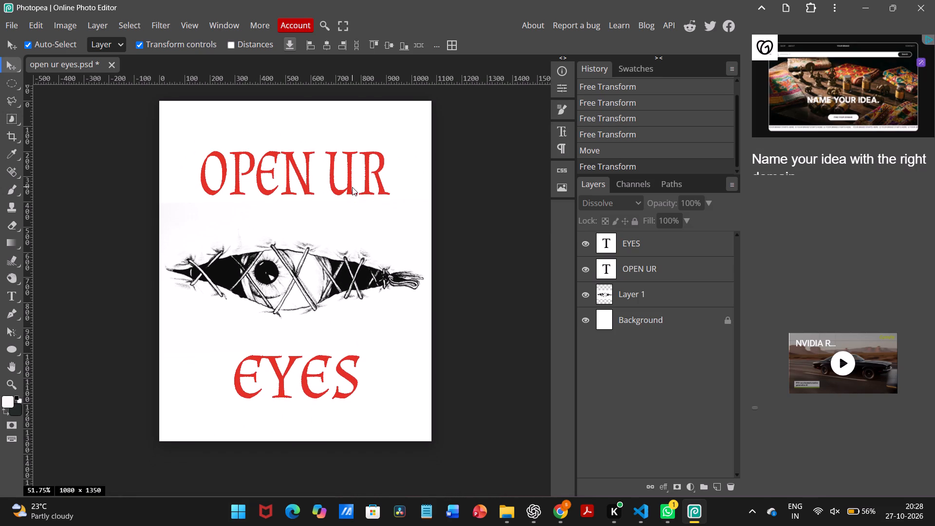
left_click_drag(347, 182, 348, 175)
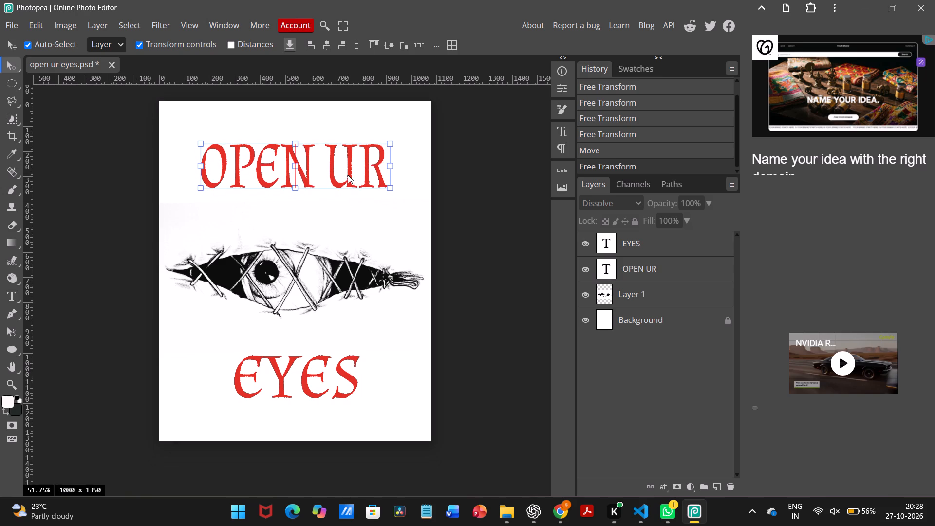
left_click_drag(348, 175, 348, 175)
left_click(490, 184)
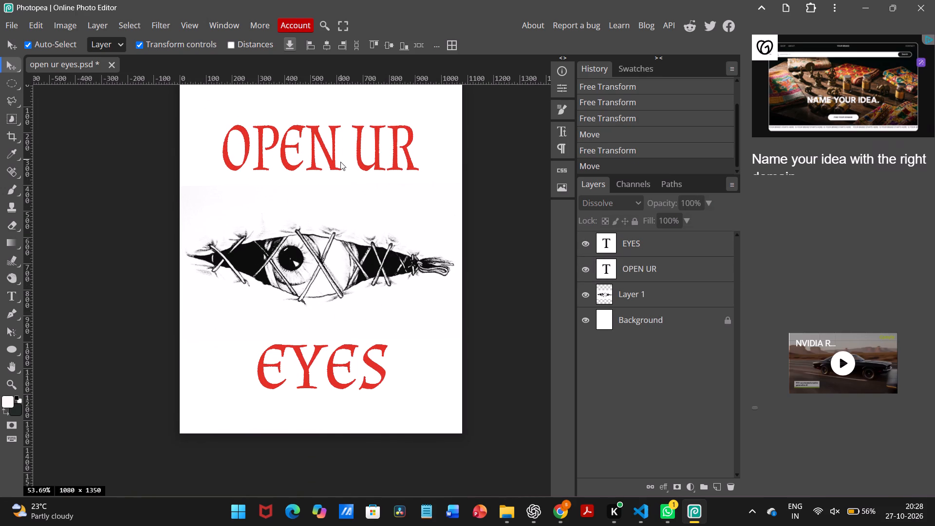
Move the "OPEN UR" text slightly down, closer to the eye drawing, and deselect it.
left_click_drag(340, 162, 340, 168)
left_click(492, 195)
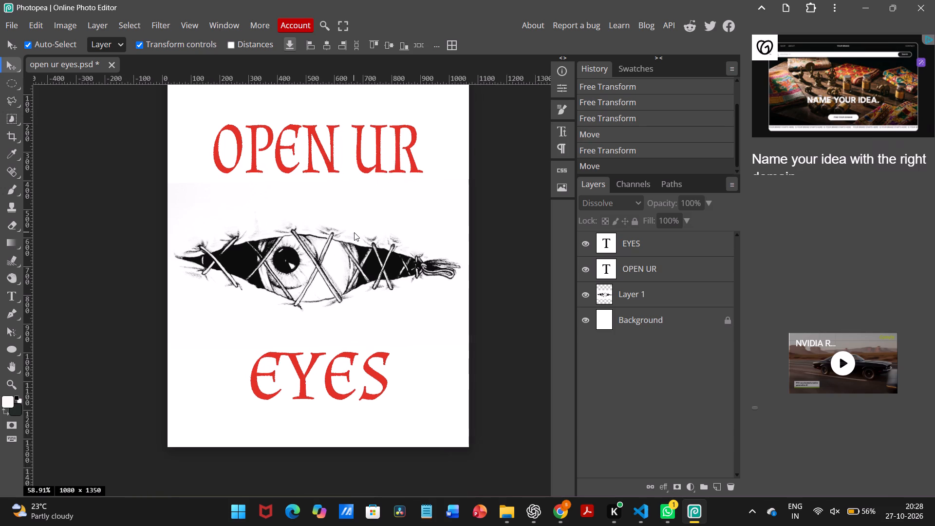
Activate the Brush tool on the eye drawing's layer and set the foreground colour to tan #deba72.
left_click(305, 269)
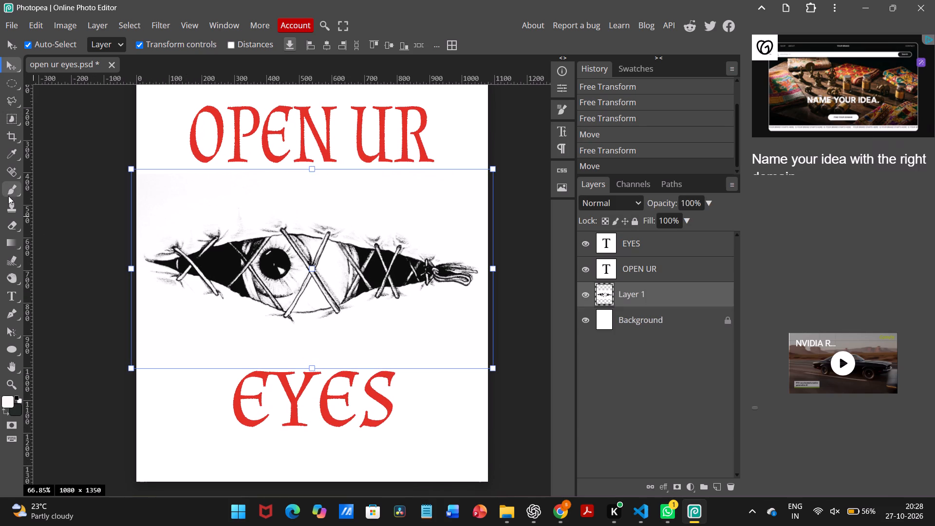
left_click(7, 192)
left_click(5, 396)
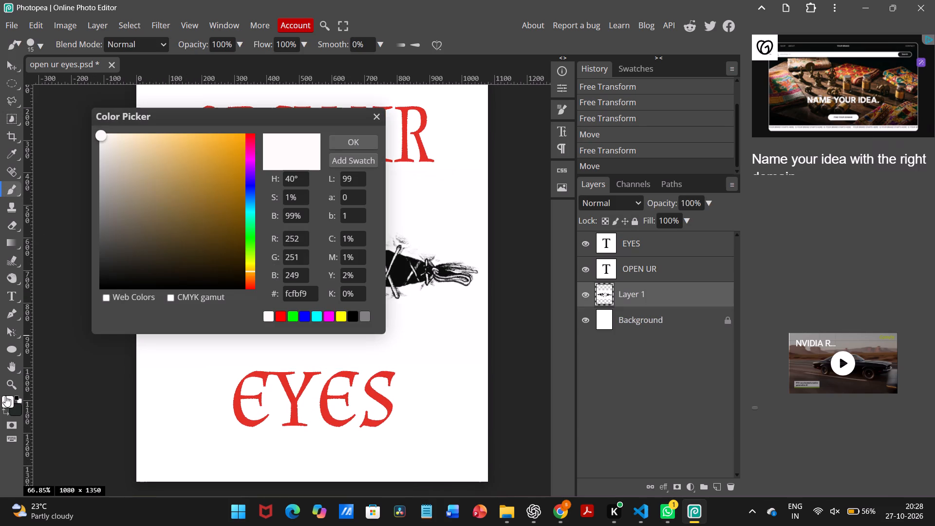
left_click_drag(194, 184, 174, 163)
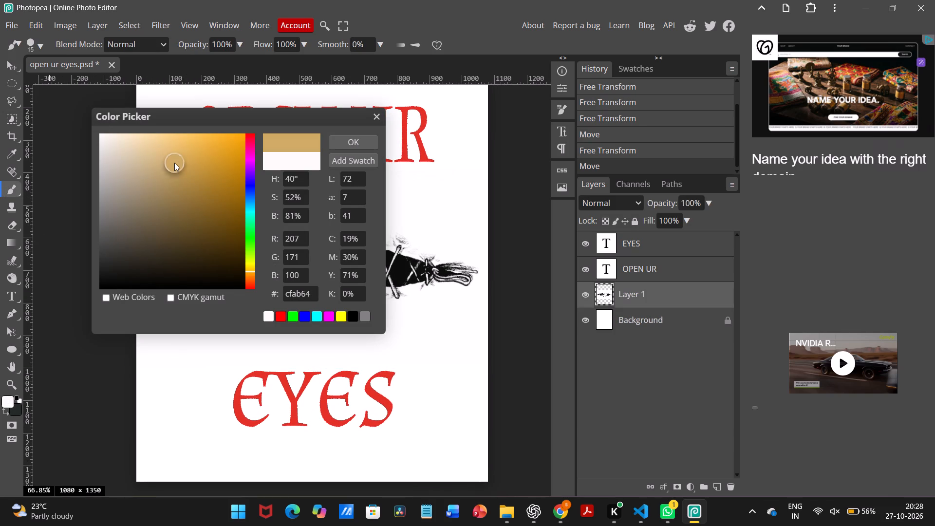
left_click_drag(174, 163, 170, 153)
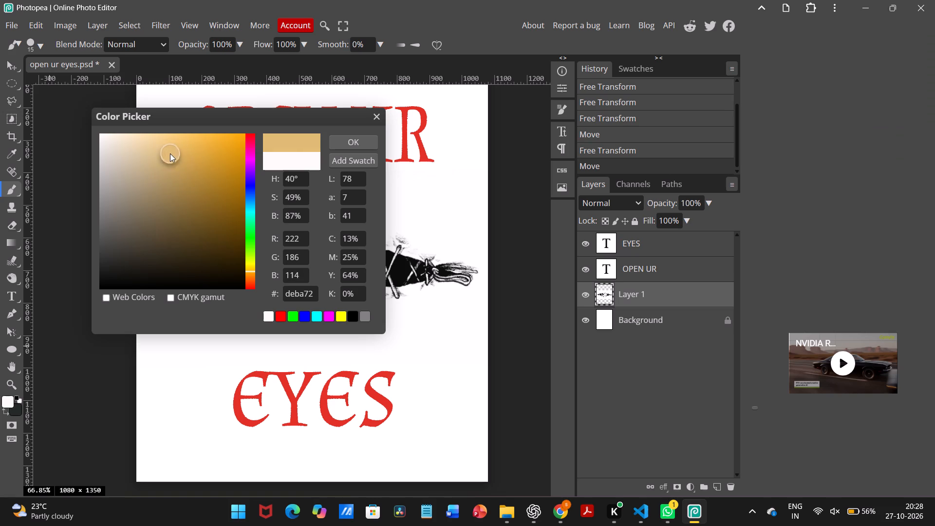
left_click(341, 144)
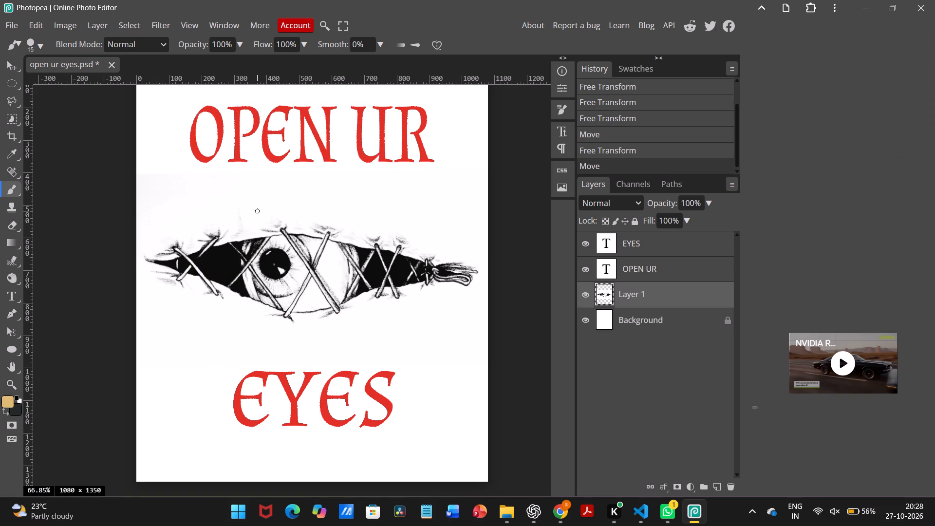
Add two empty layers directly above the eye drawing's layer and make the lower new one active.
left_click(713, 488)
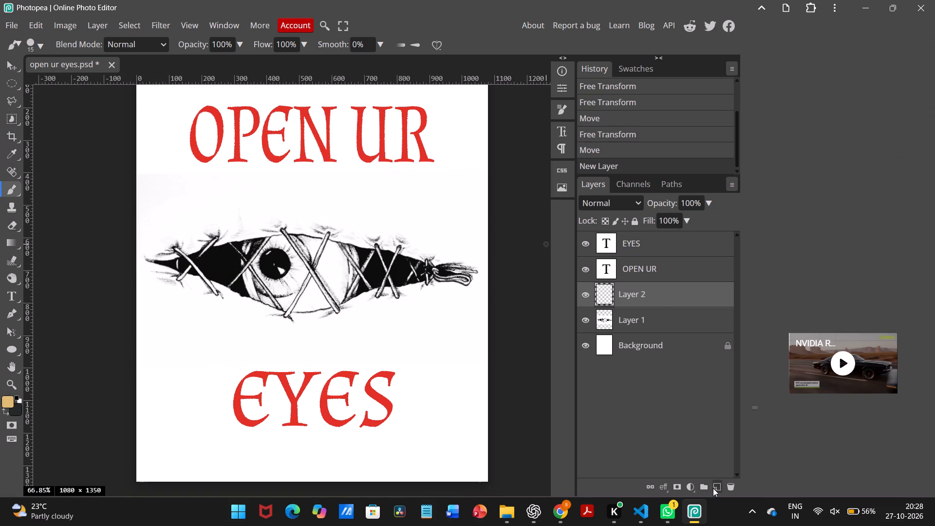
left_click(713, 486)
left_click(622, 320)
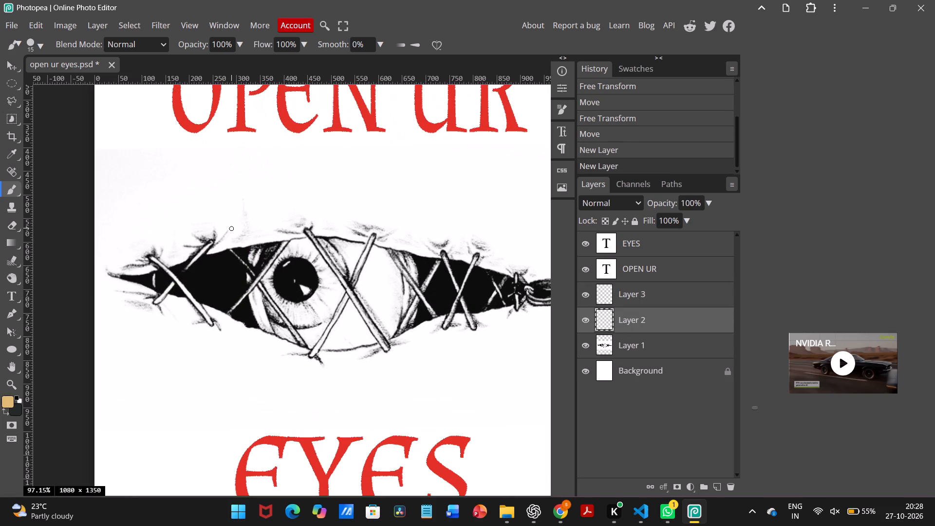
Choose the rough-edged 76 preset brush tip and set the brush size to 366 px.
right_click(225, 226)
left_click(330, 249)
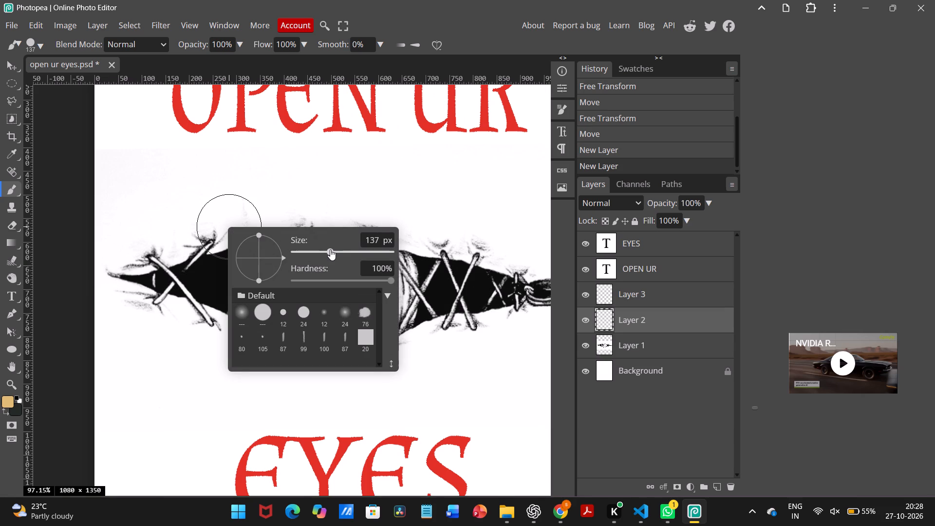
left_click(360, 306)
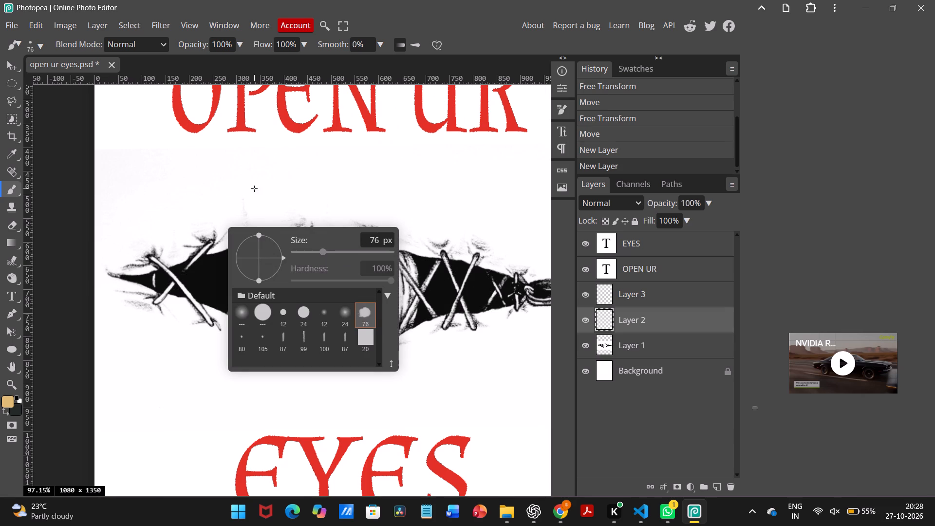
left_click(346, 254)
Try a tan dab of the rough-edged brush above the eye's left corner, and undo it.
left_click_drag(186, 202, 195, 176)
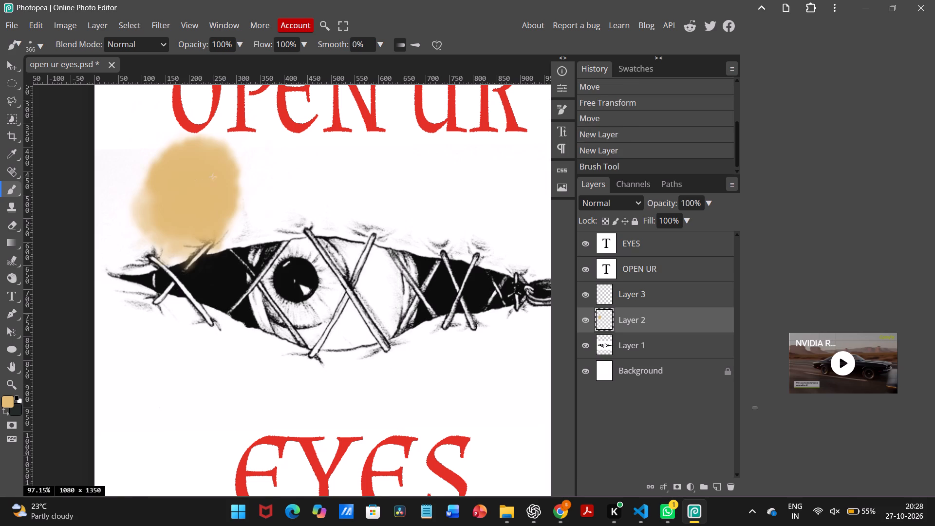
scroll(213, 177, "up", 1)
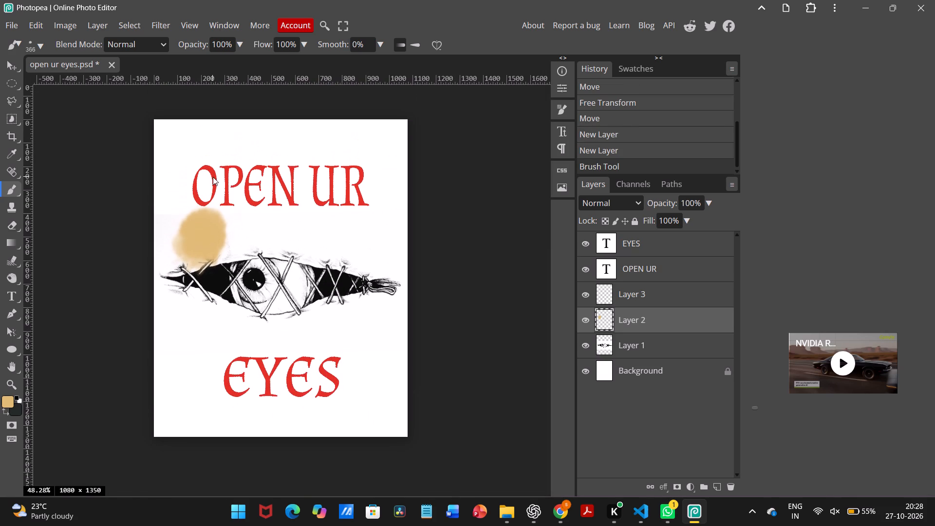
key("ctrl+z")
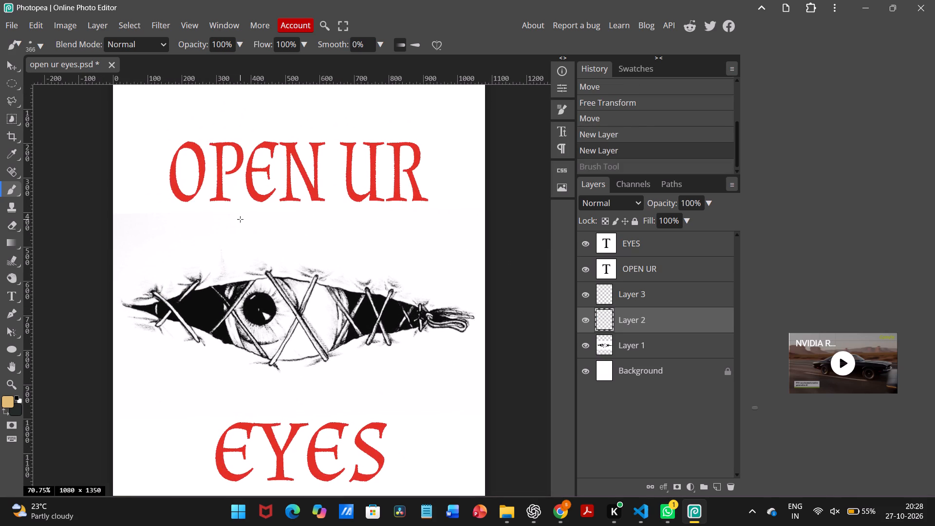
Paint a soft tan band between "OPEN UR" and the eye out to the right edge, using the soft round tip at 0% hardness.
right_click(240, 219)
left_click(252, 312)
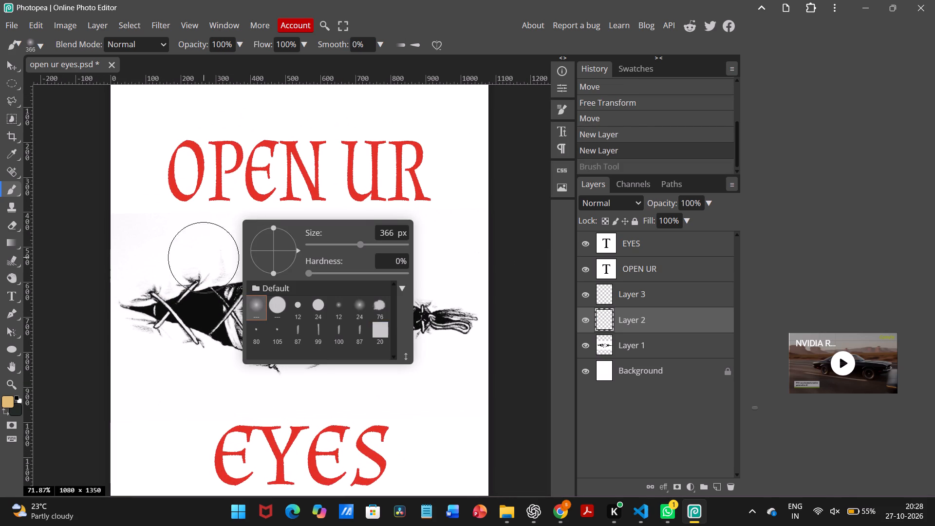
left_click_drag(205, 229, 205, 214)
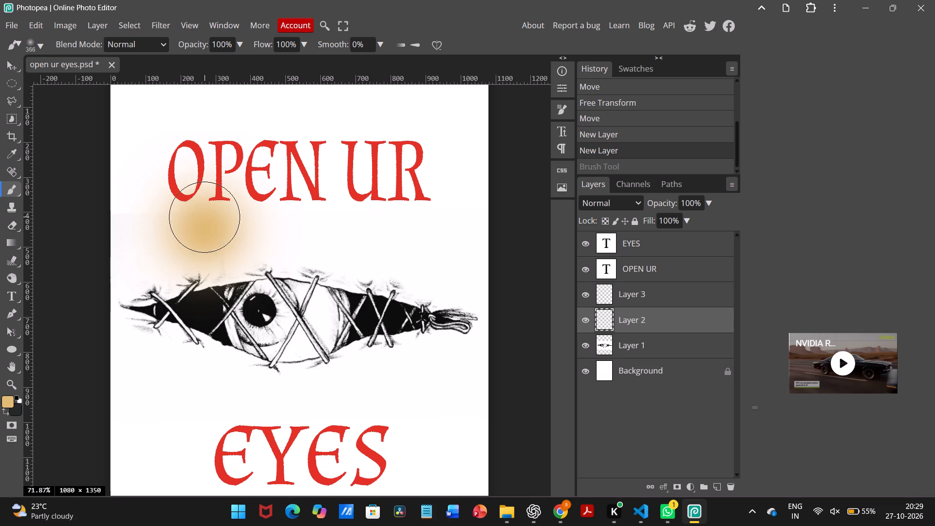
left_click_drag(205, 214, 203, 200)
left_click_drag(228, 225, 231, 179)
left_click_drag(250, 204, 267, 169)
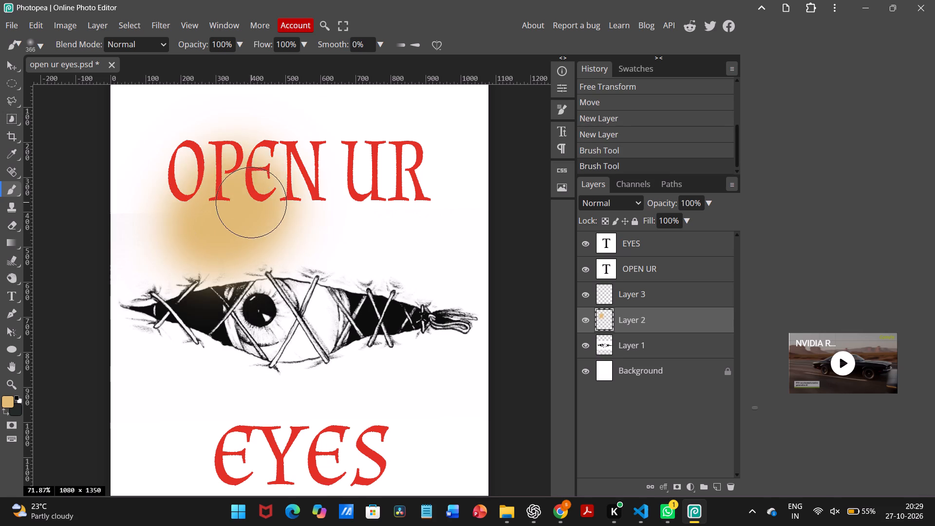
left_click_drag(267, 169, 271, 161)
left_click_drag(282, 215, 332, 177)
left_click_drag(322, 212, 376, 192)
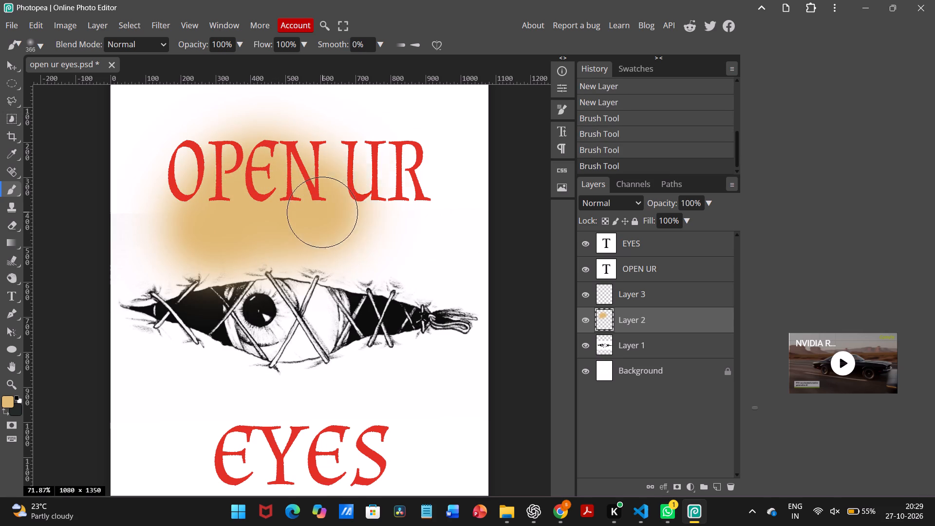
left_click_drag(376, 192, 377, 191)
left_click_drag(359, 225, 422, 199)
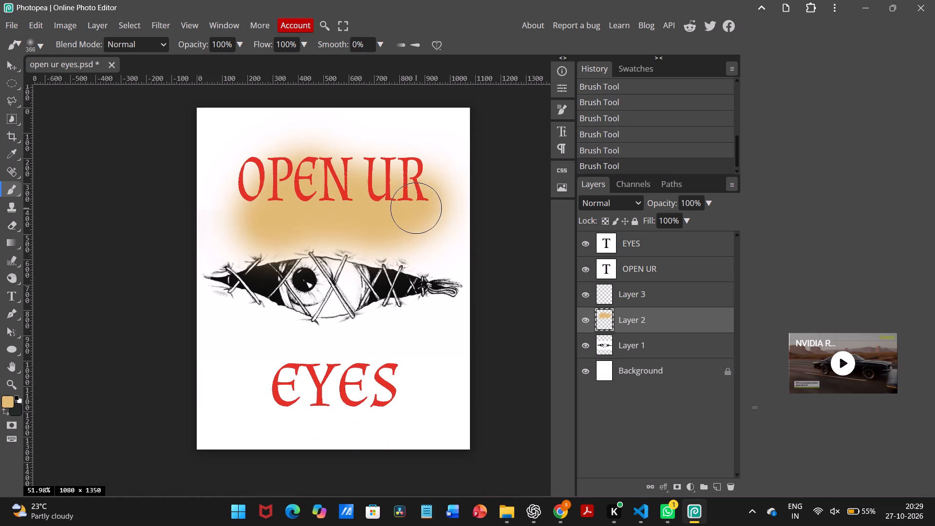
left_click_drag(419, 221, 468, 221)
left_click_drag(438, 239, 496, 245)
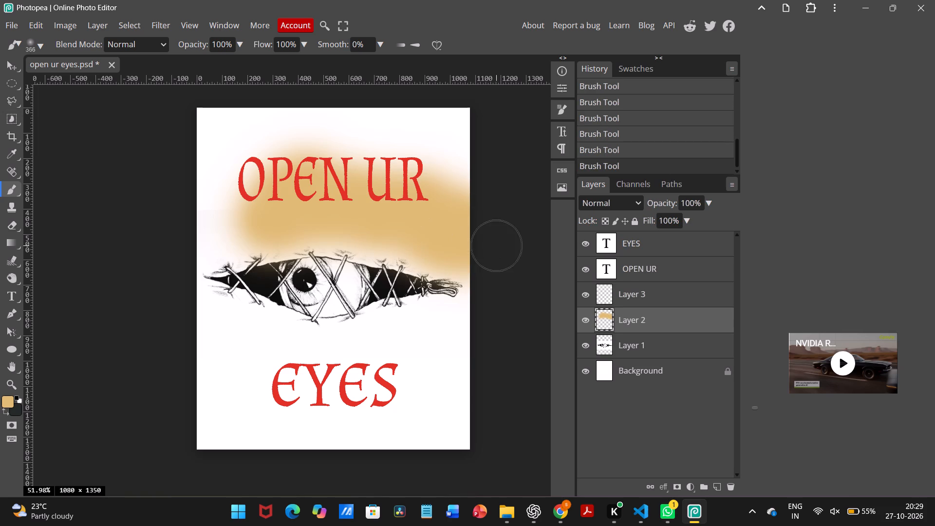
left_click_drag(452, 247, 471, 242)
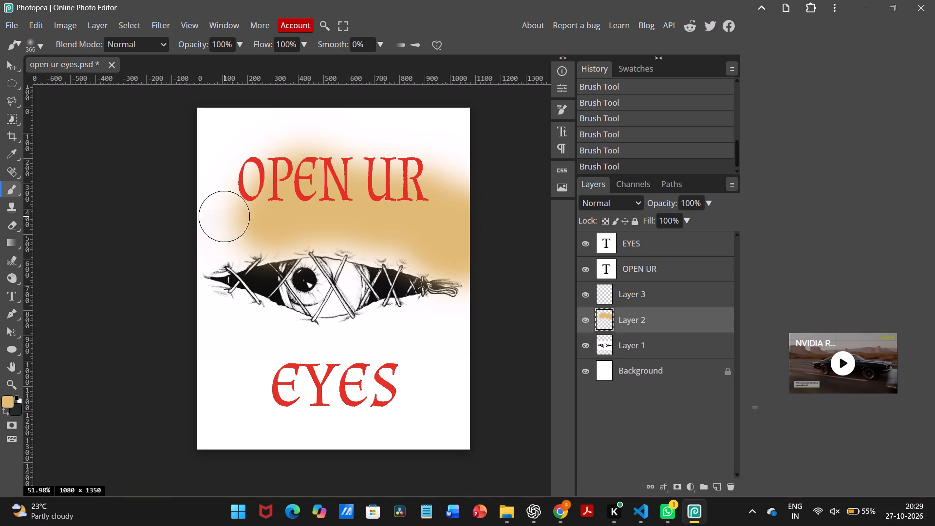
Extend the soft tan paint to the poster's left edge and over the whole top area around "OPEN UR".
left_click_drag(228, 221, 192, 198)
left_click_drag(219, 237, 180, 234)
left_click_drag(195, 243, 172, 240)
left_click_drag(243, 197, 196, 171)
left_click_drag(248, 184, 213, 153)
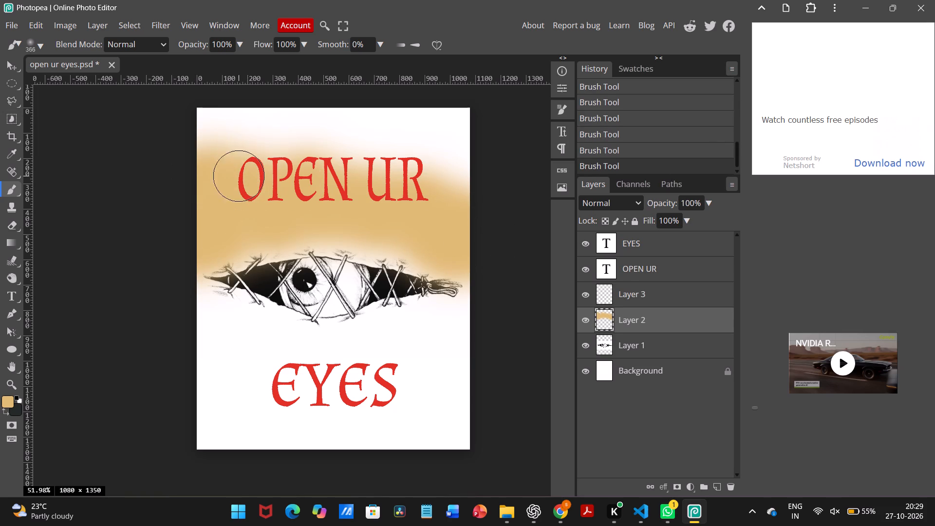
left_click_drag(213, 153, 201, 142)
left_click_drag(250, 160, 199, 118)
left_click_drag(264, 172, 280, 126)
left_click_drag(268, 130, 239, 123)
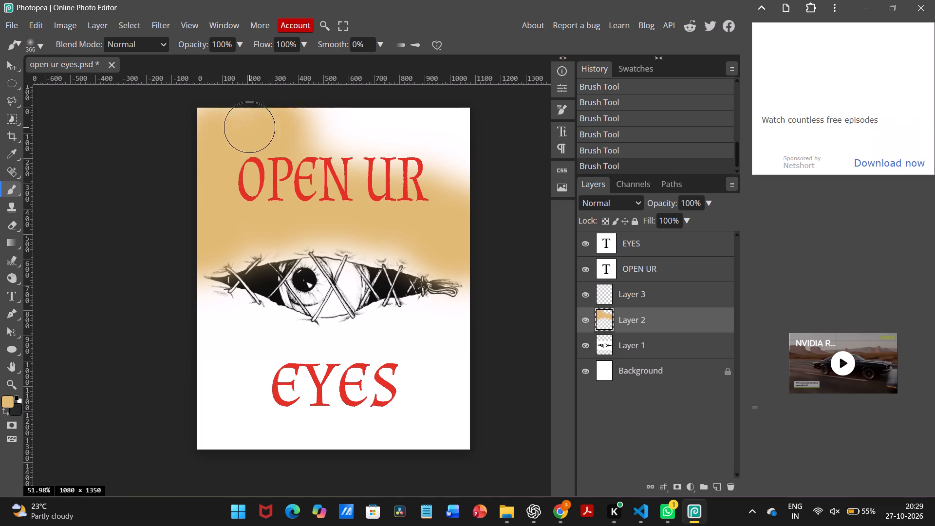
left_click_drag(239, 123, 430, 169)
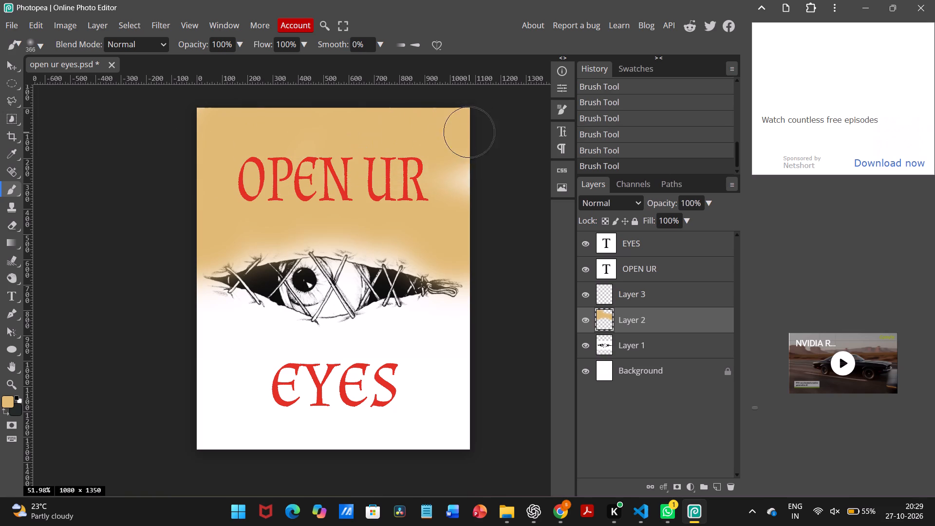
left_click_drag(430, 169, 445, 180)
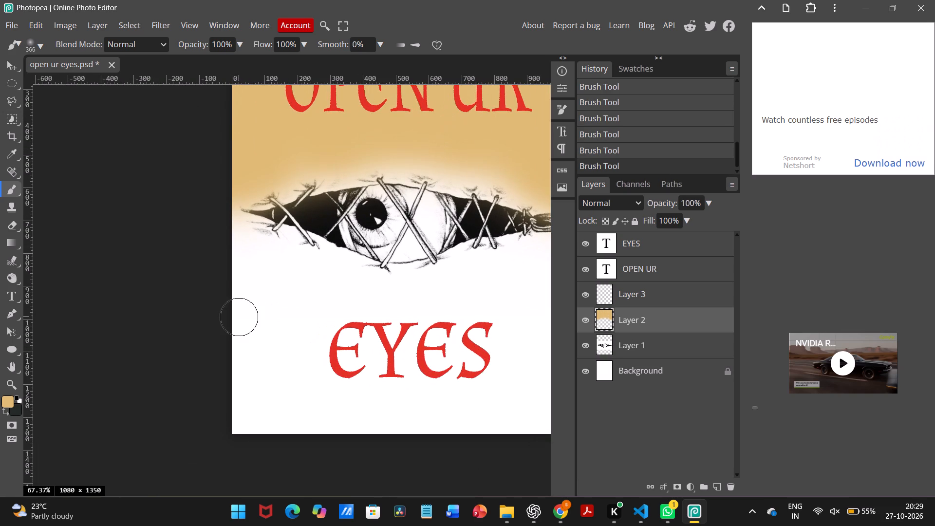
Paint the poster's lower area around "EYES" in soft tan, leaving a white band around the eye drawing.
scroll(249, 300, "up", 1)
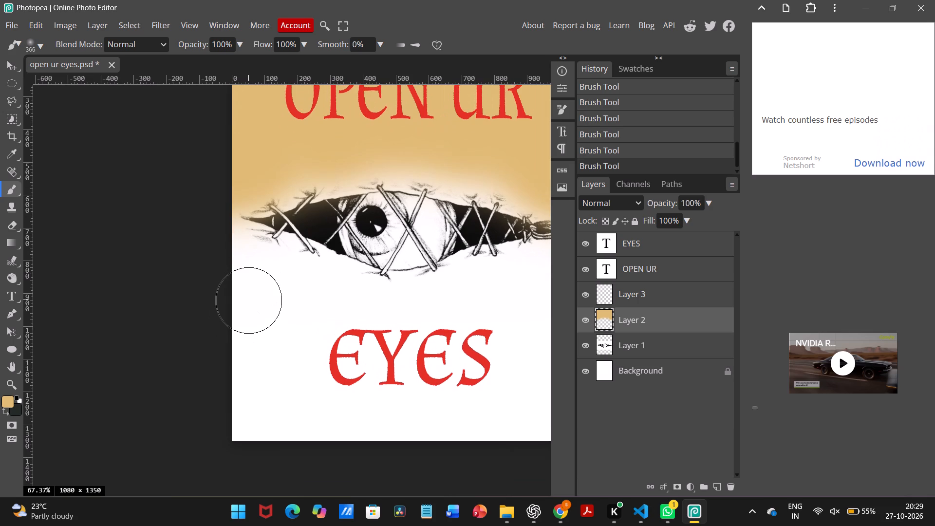
scroll(249, 300, "up", 2)
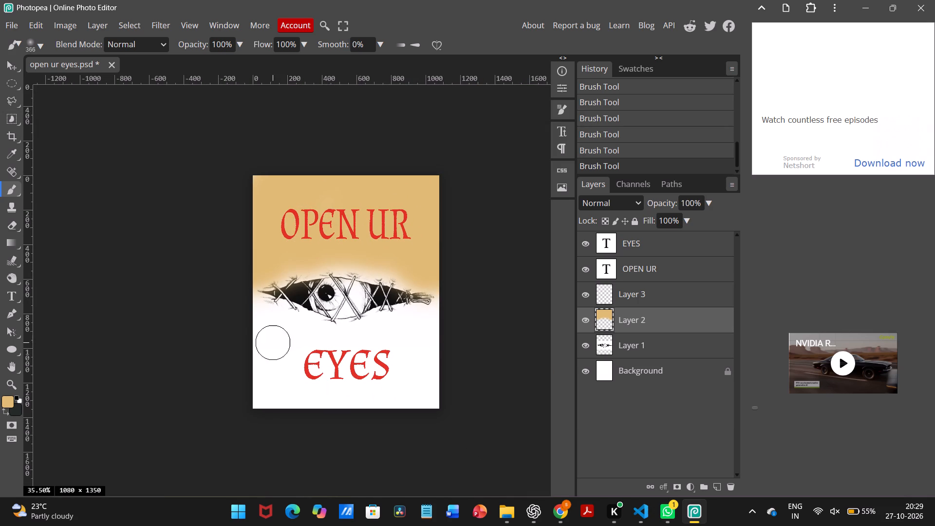
left_click_drag(271, 342, 359, 362)
left_click_drag(359, 362, 372, 362)
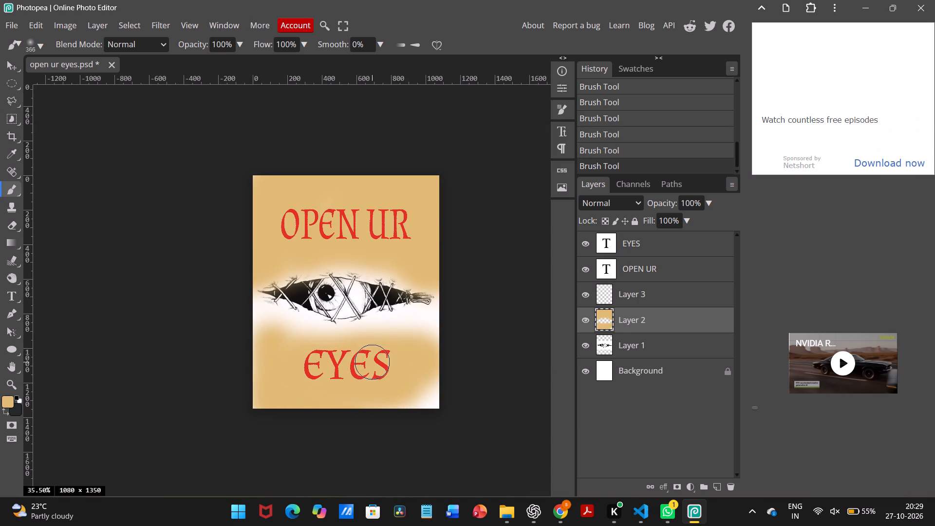
left_click_drag(372, 362, 438, 349)
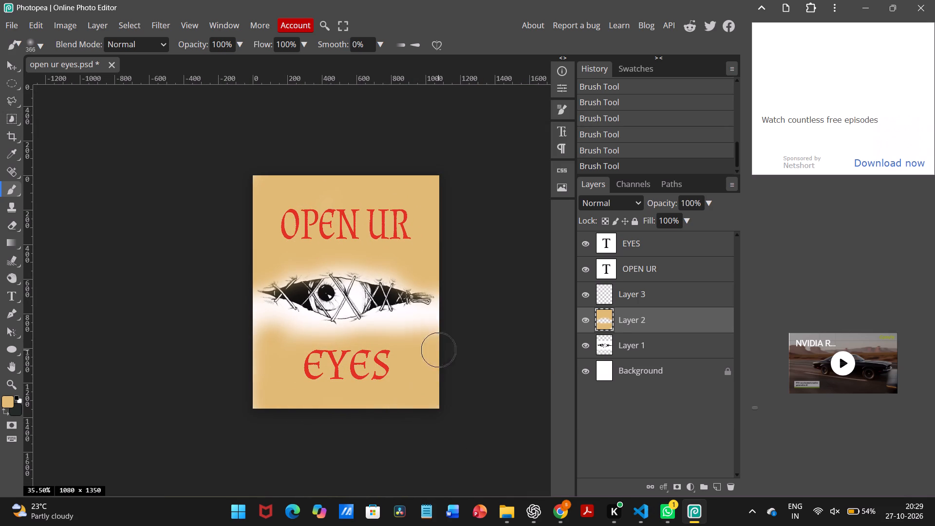
left_click_drag(438, 349, 438, 351)
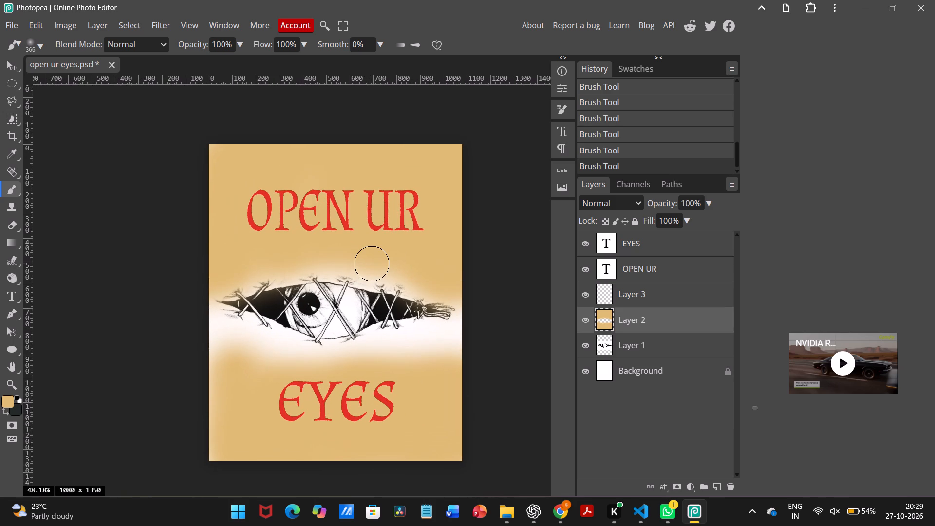
Smudge the tan paint upward along the poster's left edge below the eye, using the Smudge tool at 15 px.
scroll(372, 263, "down", 1)
left_click(0, 264)
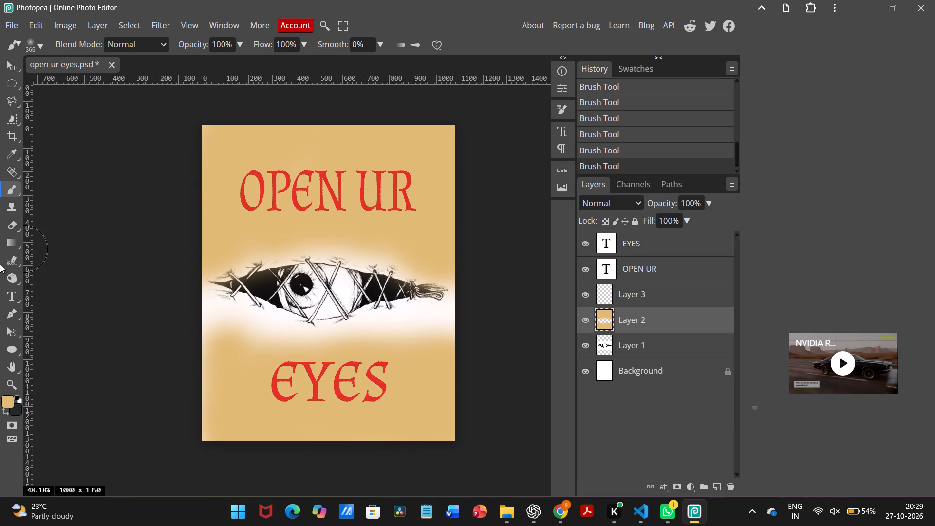
left_click(4, 263)
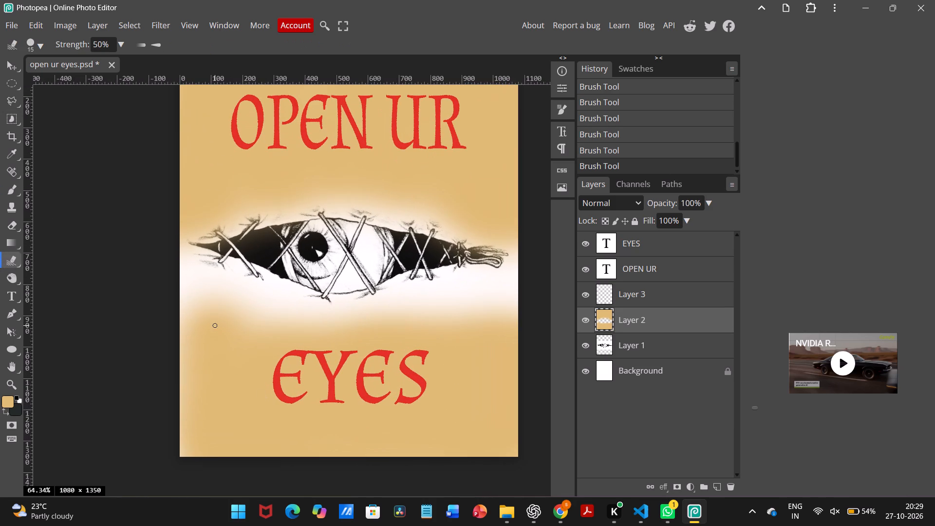
left_click_drag(196, 328, 190, 295)
left_click_drag(187, 320, 183, 279)
Enlarge the Smudge brush to 64 px and smudge the tan paint further upward along the left edge toward the eye's corner.
right_click(183, 279)
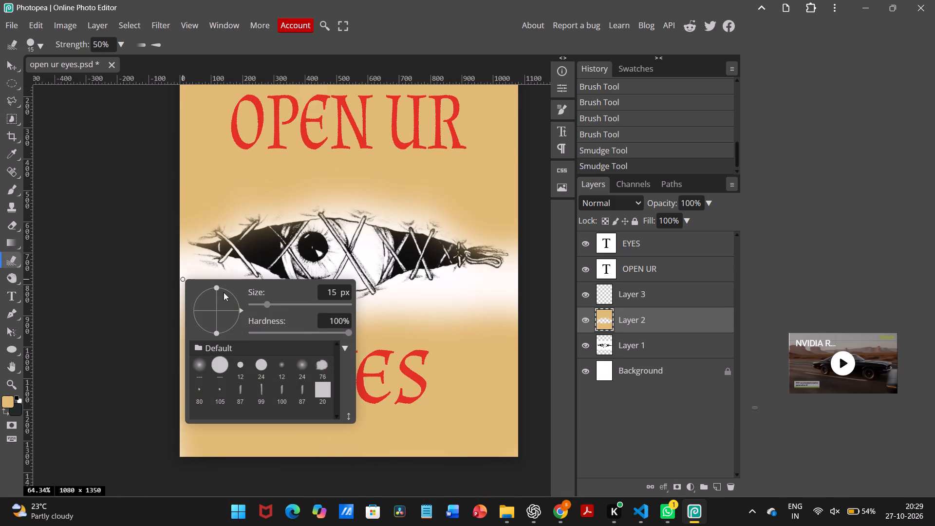
left_click(297, 306)
left_click(279, 303)
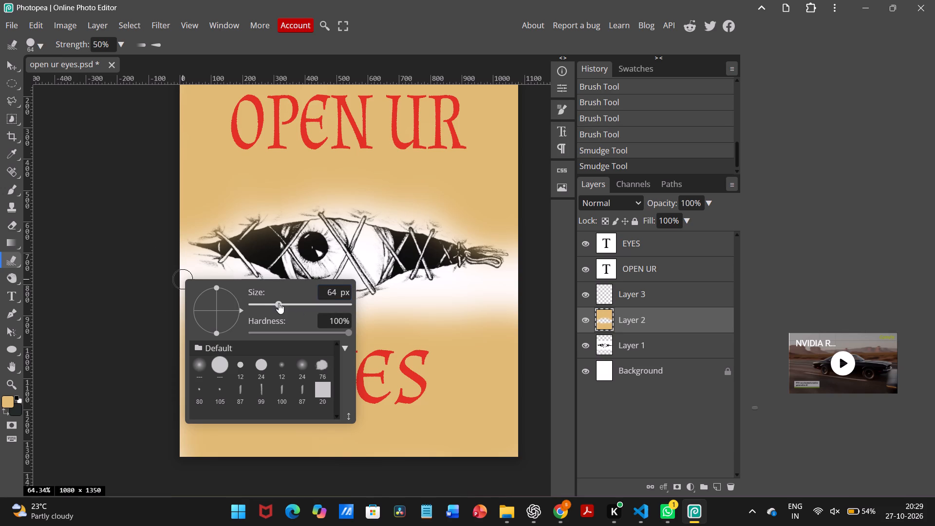
left_click(188, 309)
left_click(167, 316)
left_click_drag(182, 312, 181, 270)
left_click_drag(192, 321, 183, 272)
left_click_drag(185, 325, 179, 266)
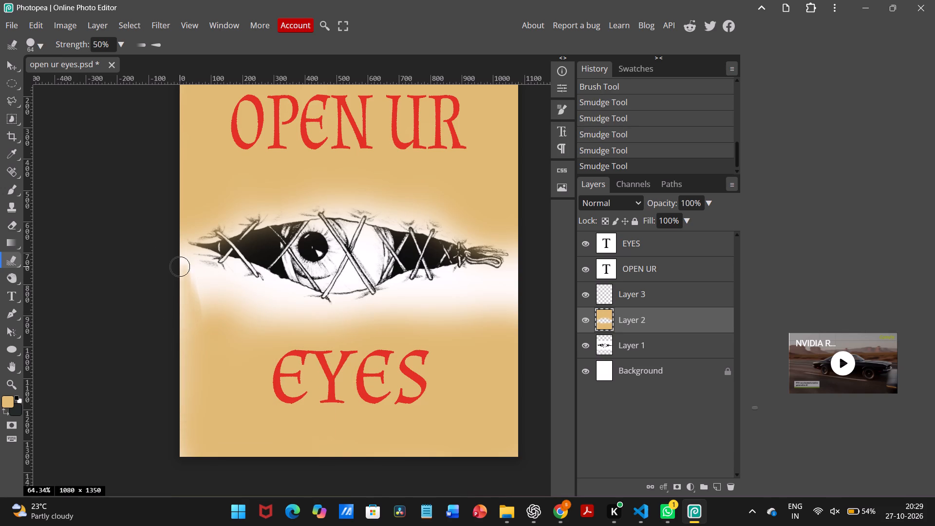
Smudge the tan paint upward in short strokes across the white band below the eye drawing's left end.
left_click_drag(197, 315, 195, 278)
left_click_drag(209, 312, 211, 292)
left_click_drag(211, 314, 218, 285)
left_click_drag(230, 329, 236, 298)
left_click_drag(229, 321, 230, 278)
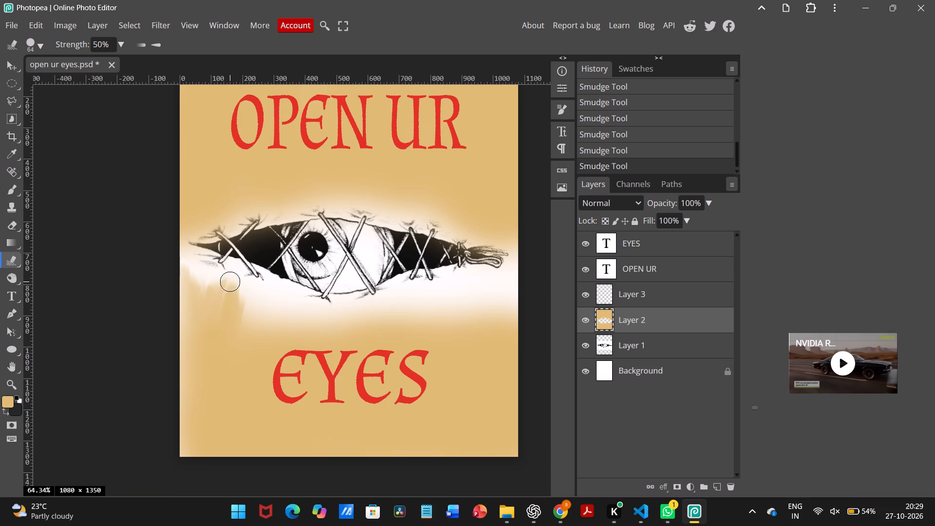
left_click_drag(224, 314, 228, 286)
left_click_drag(241, 327, 246, 301)
left_click_drag(235, 326, 240, 272)
left_click_drag(219, 305, 224, 271)
left_click_drag(196, 308, 213, 252)
left_click_drag(195, 301, 205, 251)
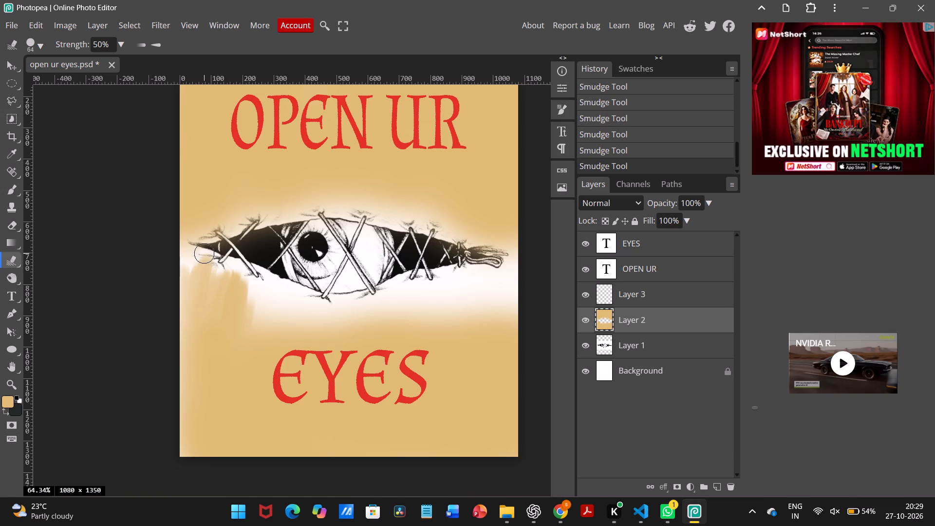
Smudge the tan paint along the poster's left edge up around the eye's left corner.
left_click_drag(183, 284, 199, 245)
left_click_drag(184, 296, 178, 268)
left_click_drag(179, 276, 174, 231)
left_click_drag(178, 279, 162, 243)
left_click_drag(172, 246, 148, 231)
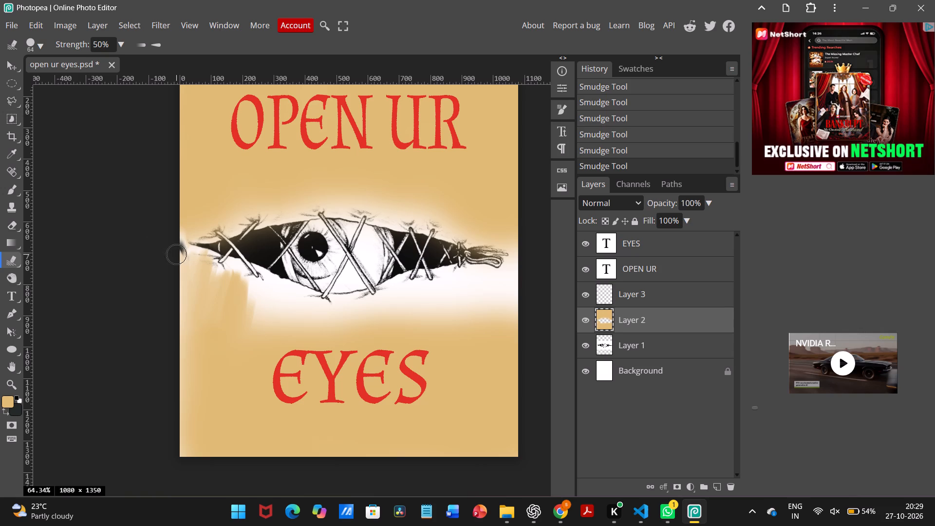
left_click_drag(184, 256, 161, 235)
left_click_drag(193, 254, 159, 233)
left_click_drag(197, 242, 180, 238)
Smudge the tan paint diagonally upward to the eye's lower edge beneath its left crossed stitches.
left_click_drag(220, 301, 242, 262)
left_click_drag(206, 286, 230, 241)
left_click_drag(215, 293, 251, 256)
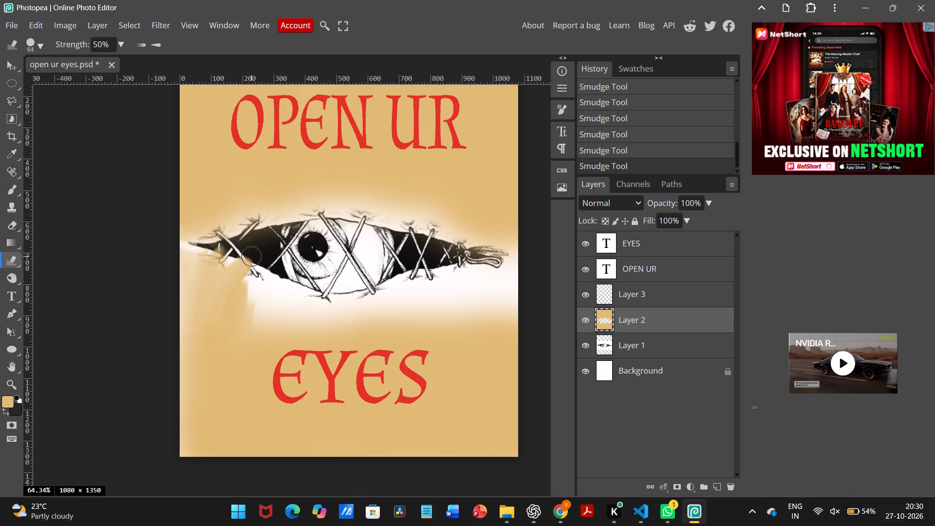
left_click_drag(225, 329, 262, 268)
left_click_drag(249, 329, 278, 267)
left_click_drag(270, 328, 286, 282)
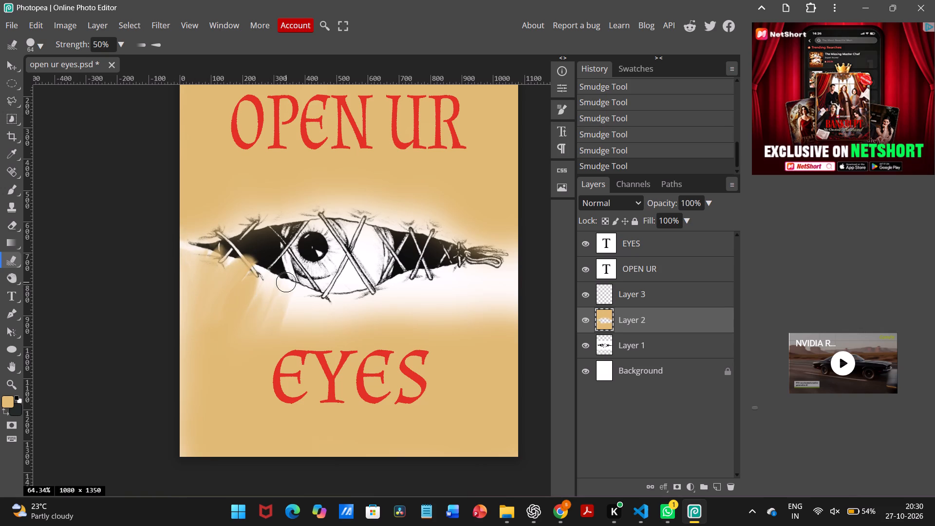
left_click_drag(259, 324, 267, 276)
left_click_drag(240, 308, 253, 283)
left_click_drag(245, 322, 263, 285)
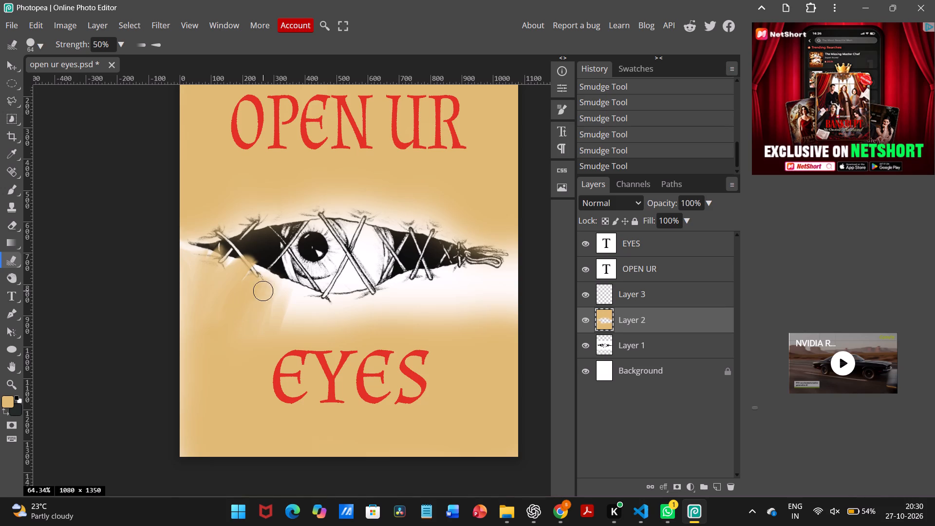
Smudge the tan paint upward from above "EYES" toward the eye's lower edge beneath the iris.
left_click_drag(260, 333, 292, 274)
left_click_drag(285, 326, 303, 273)
left_click_drag(285, 336, 298, 303)
left_click_drag(294, 338, 303, 318)
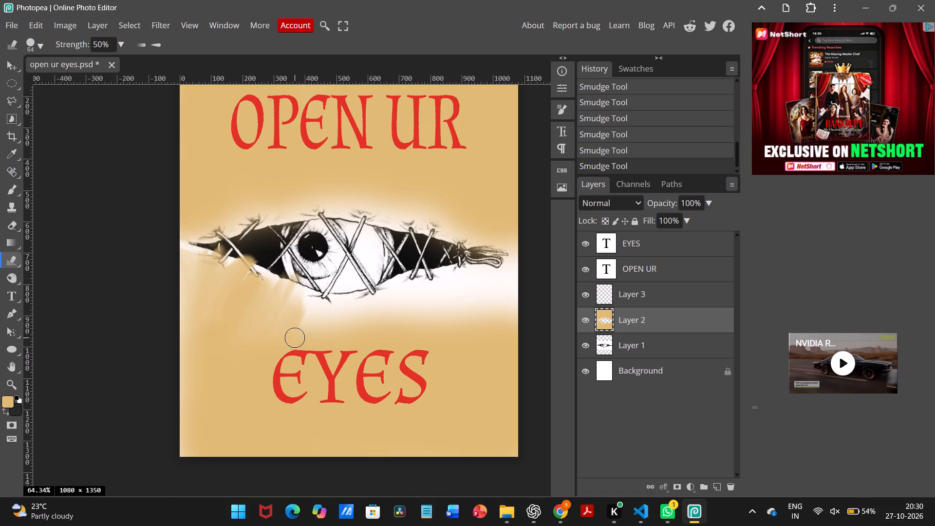
left_click_drag(303, 318, 306, 311)
left_click_drag(308, 333, 314, 305)
Smudge the tan paint up along the poster's right edge below the eye's knotted end, clearing the dark smear there.
left_click_drag(508, 327, 505, 269)
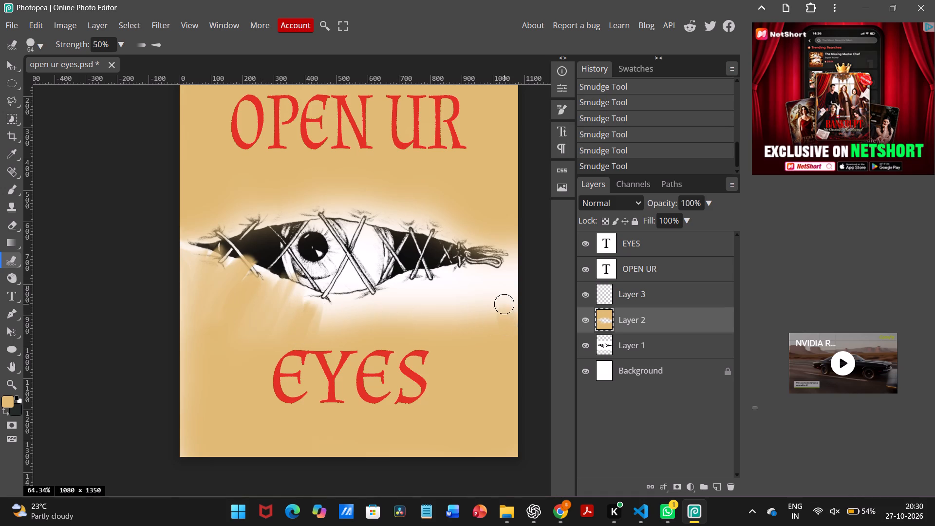
left_click_drag(505, 269, 506, 265)
left_click_drag(531, 299, 496, 260)
left_click_drag(481, 269, 530, 288)
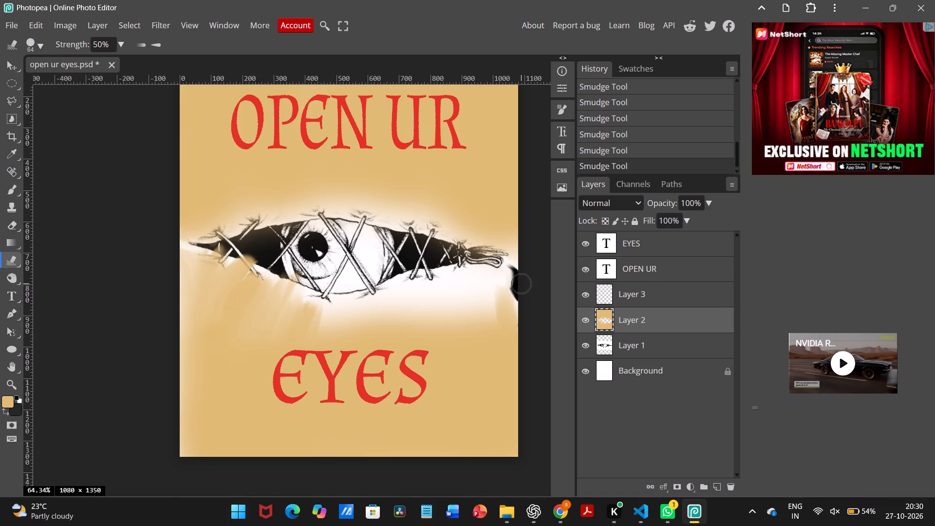
left_click_drag(530, 288, 531, 288)
left_click_drag(508, 275, 541, 282)
left_click_drag(511, 273, 538, 277)
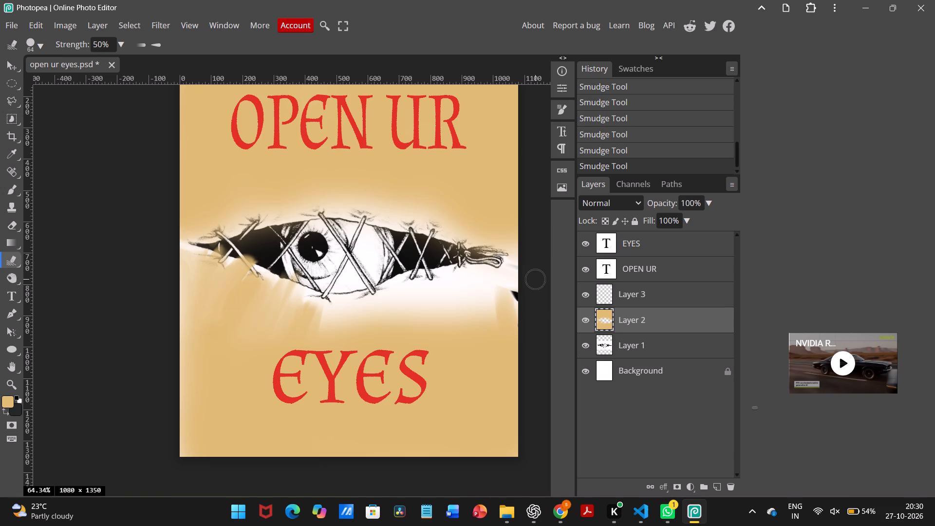
left_click_drag(513, 290, 547, 301)
left_click_drag(506, 310, 508, 272)
left_click_drag(507, 317, 507, 282)
left_click_drag(507, 282, 505, 269)
Smudge the tan paint upward in streaks across the white band below the eye's right third.
left_click_drag(496, 325, 486, 263)
left_click_drag(481, 309, 469, 265)
left_click_drag(460, 337, 455, 288)
left_click_drag(459, 335, 456, 297)
left_click_drag(478, 327, 473, 294)
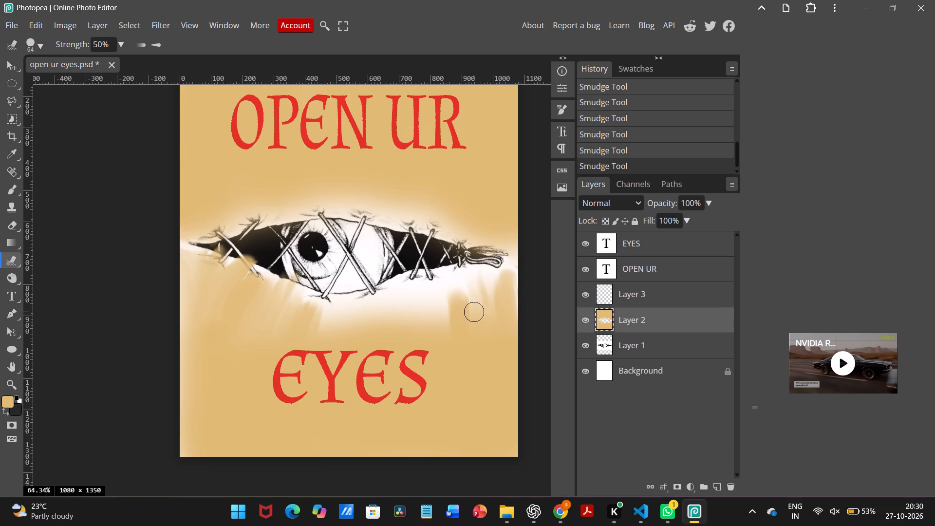
left_click_drag(474, 321, 468, 284)
left_click_drag(447, 340, 435, 296)
left_click_drag(436, 329, 419, 271)
left_click_drag(411, 334, 397, 282)
left_click_drag(408, 327, 407, 303)
left_click_drag(421, 326, 411, 292)
left_click_drag(423, 316, 411, 276)
Smudge the tan paint upward in streaks beneath the middle of the eye, directly above "EYES".
left_click_drag(399, 327, 389, 286)
left_click_drag(380, 338, 371, 301)
left_click_drag(361, 329, 360, 312)
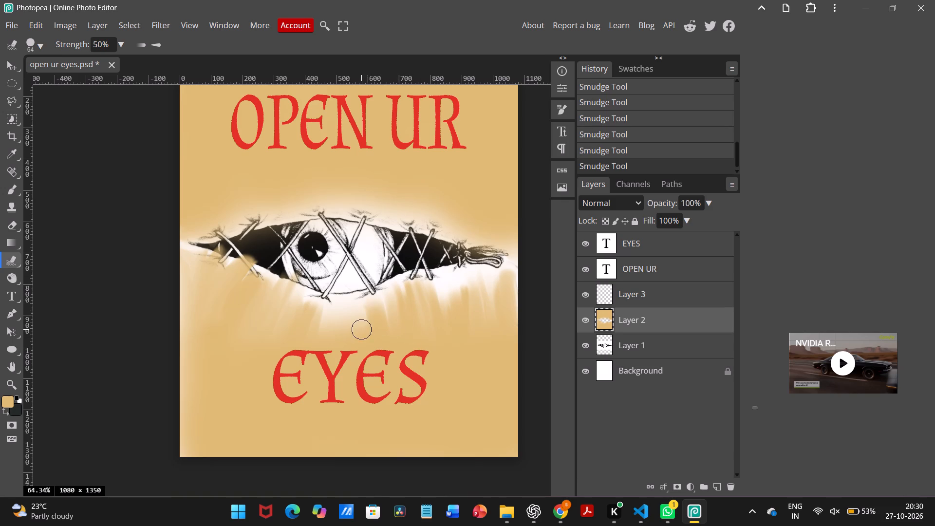
left_click_drag(360, 312, 359, 298)
left_click_drag(349, 331, 347, 296)
left_click_drag(335, 325, 335, 305)
left_click_drag(327, 325, 331, 295)
left_click_drag(319, 338, 322, 319)
left_click_drag(315, 354, 321, 296)
left_click_drag(348, 338, 351, 303)
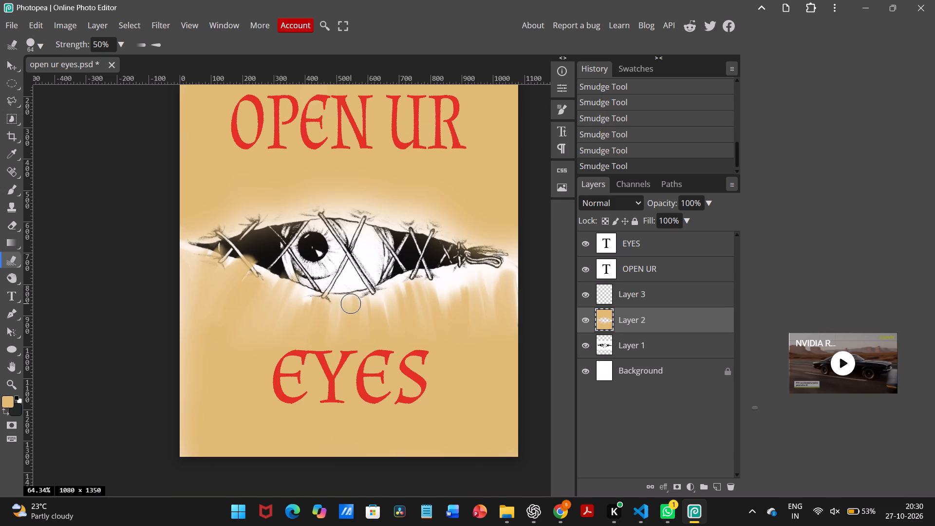
left_click_drag(369, 329, 372, 310)
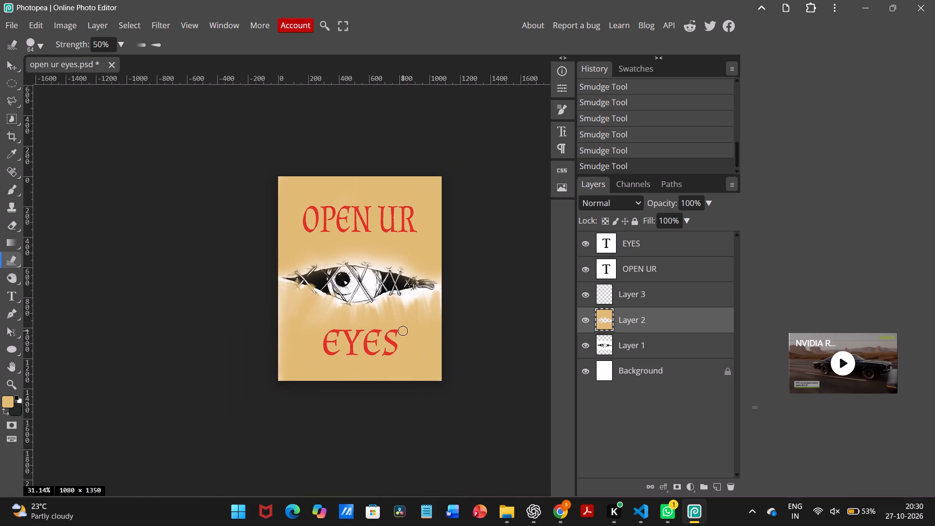
Smudge more tan upward beneath the eye's right crossed stitches to cover the remaining white patches.
left_click_drag(411, 317, 394, 242)
left_click_drag(420, 280, 400, 238)
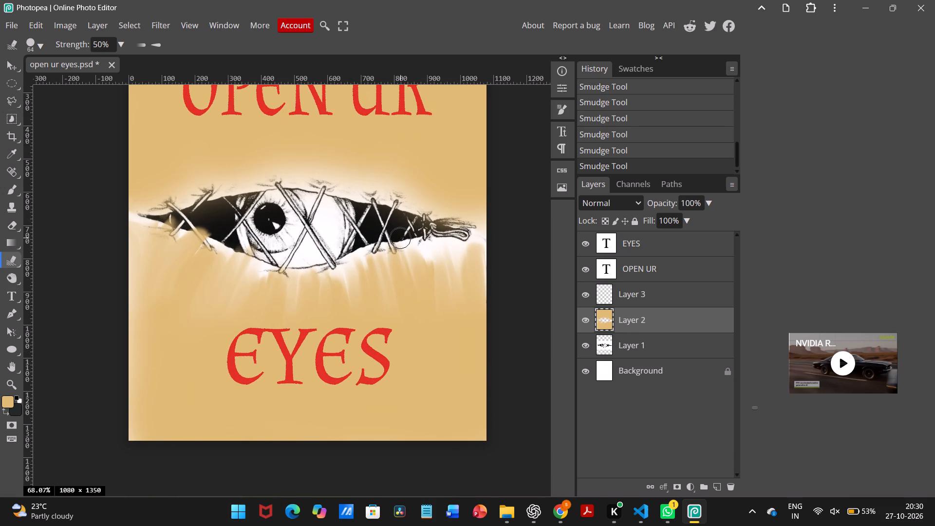
left_click_drag(428, 285, 409, 250)
left_click_drag(432, 277, 415, 238)
left_click_drag(450, 298, 433, 259)
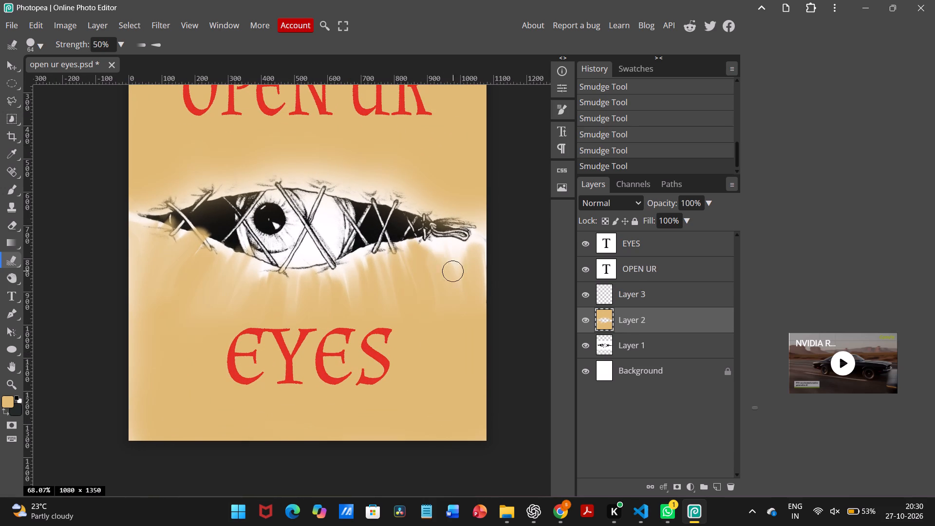
left_click_drag(467, 281, 426, 223)
left_click_drag(452, 266, 411, 223)
left_click_drag(458, 279, 439, 256)
Smudge the tan paint around the knotted end of the eye and out to the poster's right edge.
left_click_drag(482, 268, 456, 239)
left_click_drag(459, 244, 494, 258)
left_click_drag(475, 279, 500, 272)
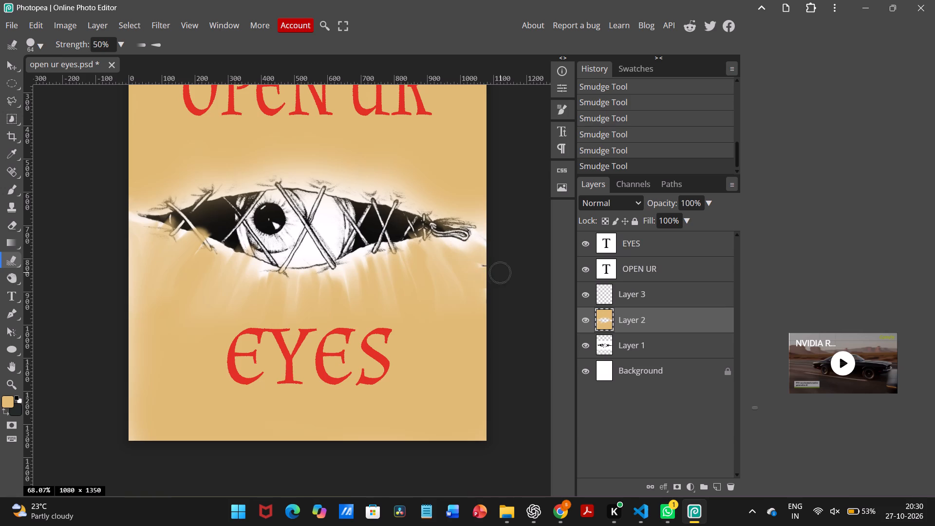
left_click_drag(476, 269, 496, 263)
left_click_drag(464, 263, 471, 243)
left_click_drag(456, 248, 444, 221)
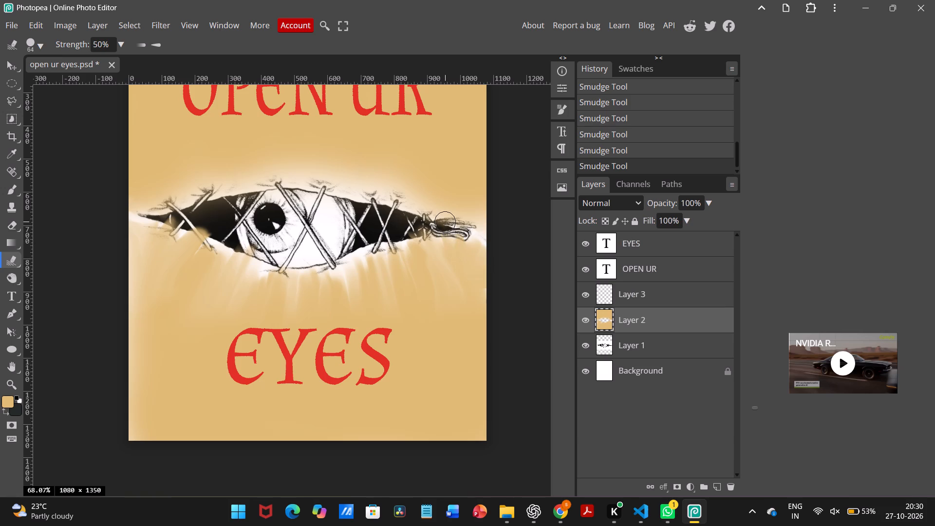
left_click_drag(452, 255, 440, 234)
left_click_drag(467, 248, 468, 231)
left_click_drag(482, 249, 482, 220)
left_click_drag(482, 224, 483, 237)
Smudge the tan streaks up to the eye's lower edge between the iris and the right crossed stitches.
left_click_drag(343, 270, 339, 257)
left_click_drag(356, 308, 345, 279)
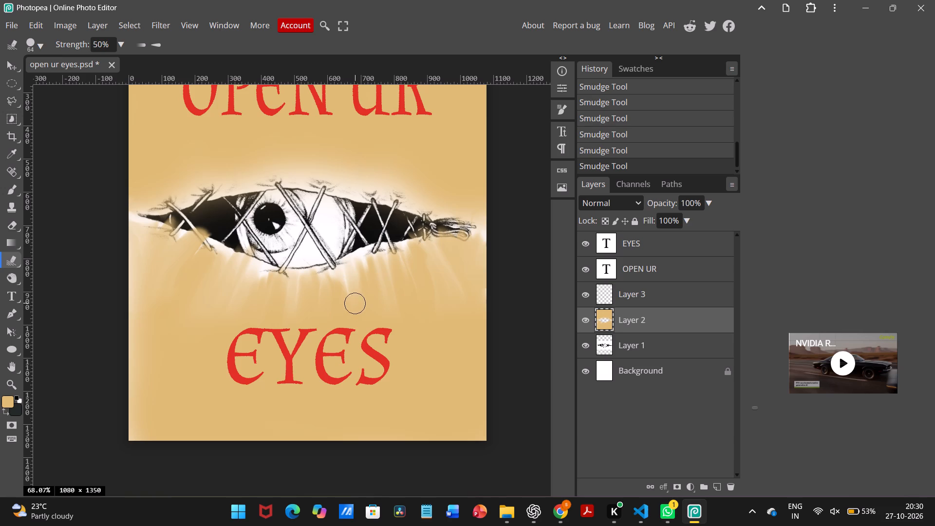
left_click_drag(345, 279, 342, 269)
left_click_drag(350, 314, 332, 259)
left_click_drag(368, 291, 355, 238)
left_click_drag(365, 275, 360, 243)
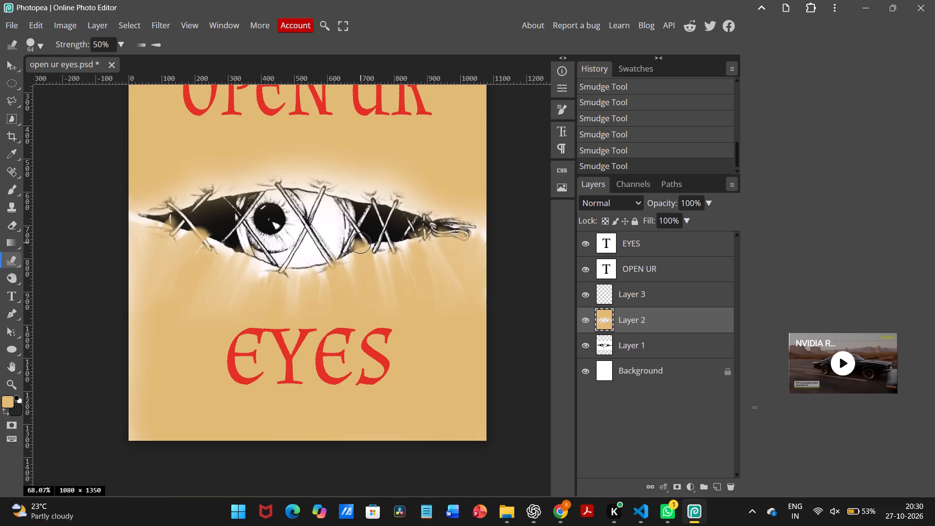
left_click_drag(380, 264, 379, 246)
left_click_drag(398, 284, 394, 258)
Smudge the tan paint downward in short streaks along the eye's whole upper edge, from left to right.
scroll(334, 244, "up", 1)
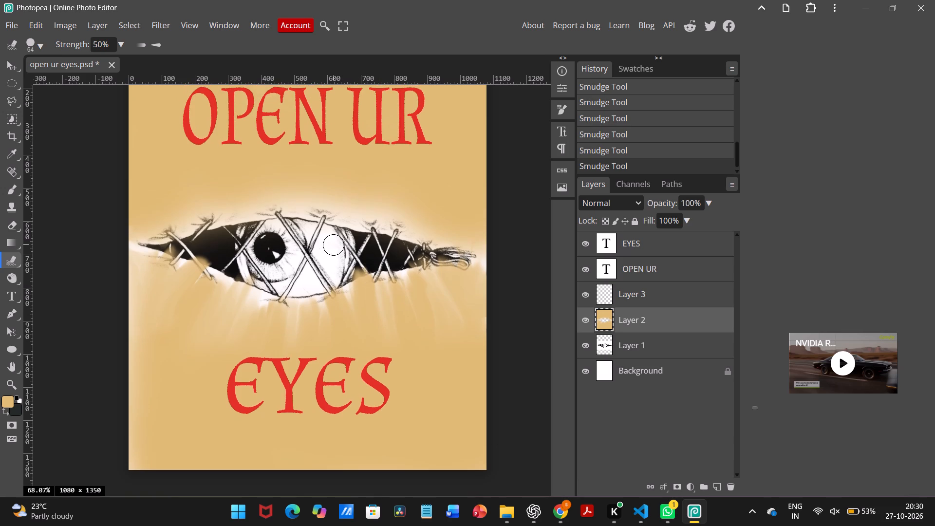
left_click_drag(198, 204, 192, 222)
left_click_drag(246, 199, 236, 218)
left_click_drag(268, 199, 254, 220)
left_click_drag(288, 201, 274, 221)
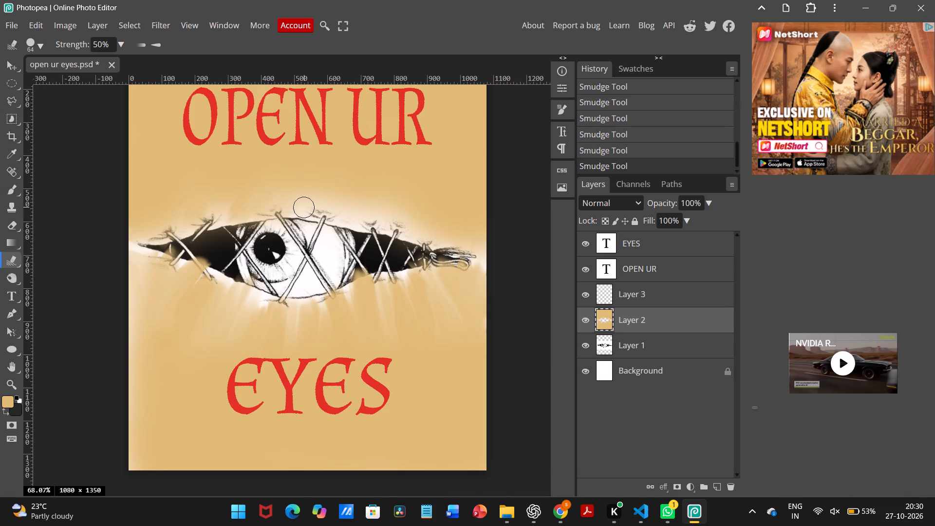
left_click_drag(308, 206, 307, 212)
left_click_drag(330, 206, 328, 221)
left_click_drag(341, 213, 342, 220)
left_click_drag(342, 220, 342, 221)
left_click_drag(366, 202, 355, 232)
left_click_drag(380, 219, 375, 234)
left_click_drag(400, 219, 398, 225)
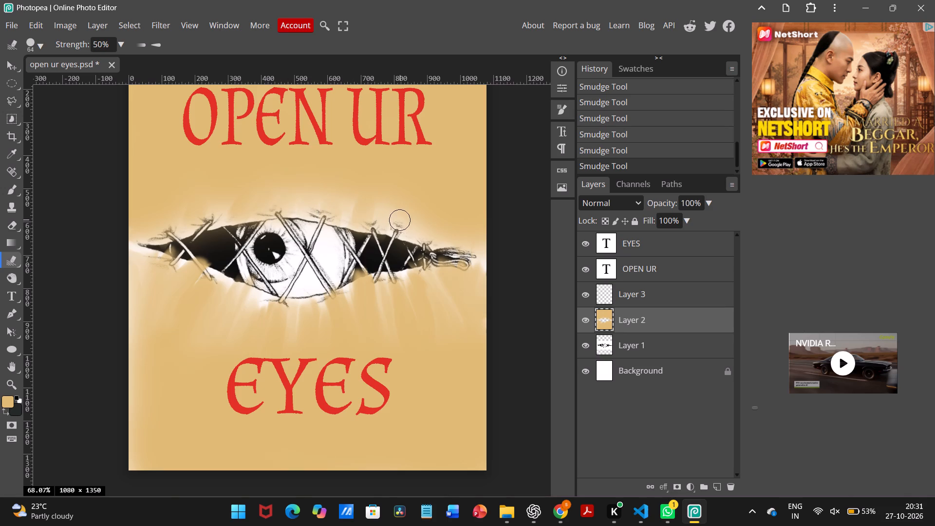
left_click_drag(398, 225, 395, 233)
left_click_drag(387, 211, 383, 225)
left_click_drag(406, 226, 403, 237)
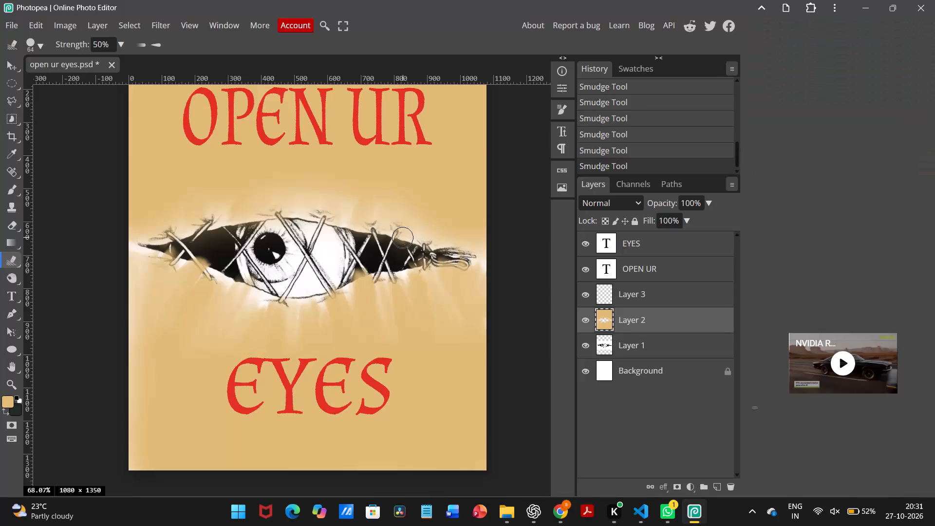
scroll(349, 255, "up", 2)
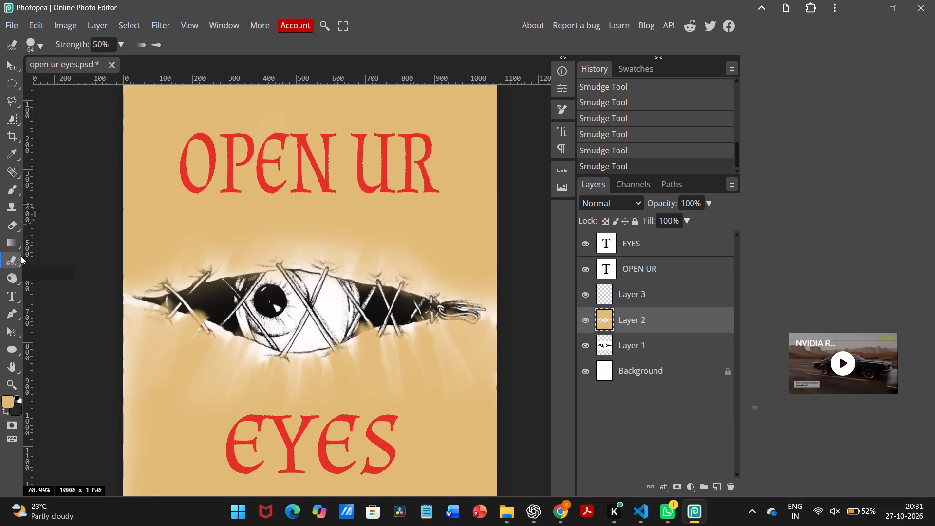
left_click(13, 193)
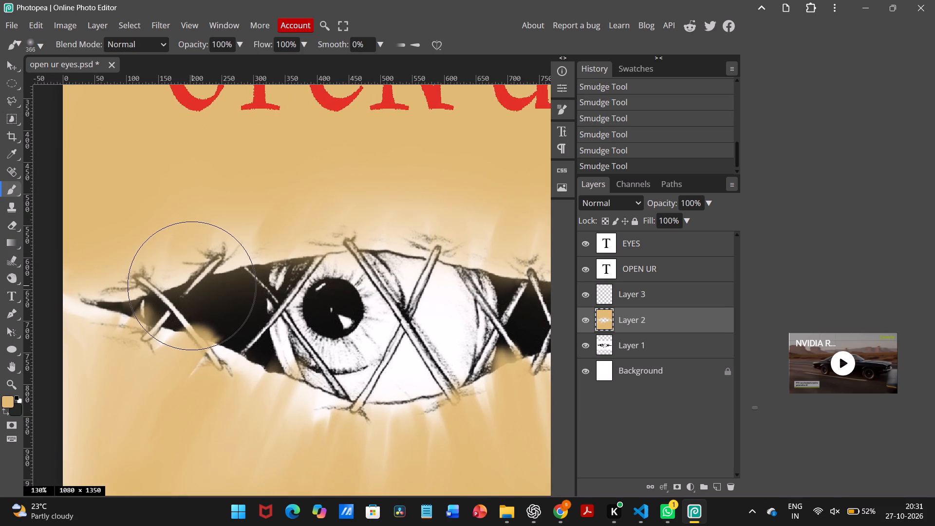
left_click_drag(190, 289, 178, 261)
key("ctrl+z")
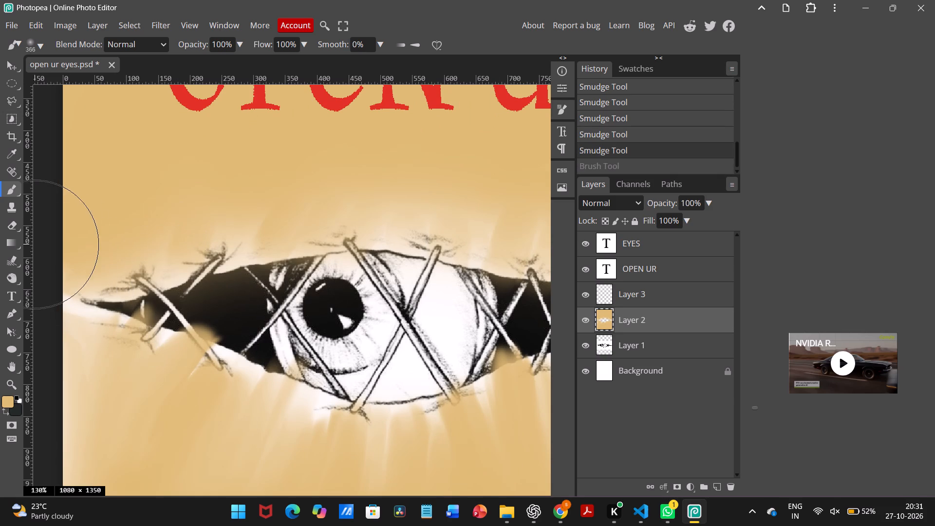
Use the Smudge tool to pull the tan paint off the black areas near the eye's left corner.
left_click(19, 257)
left_click_drag(200, 330, 181, 355)
left_click_drag(207, 345, 188, 381)
left_click_drag(199, 357, 191, 357)
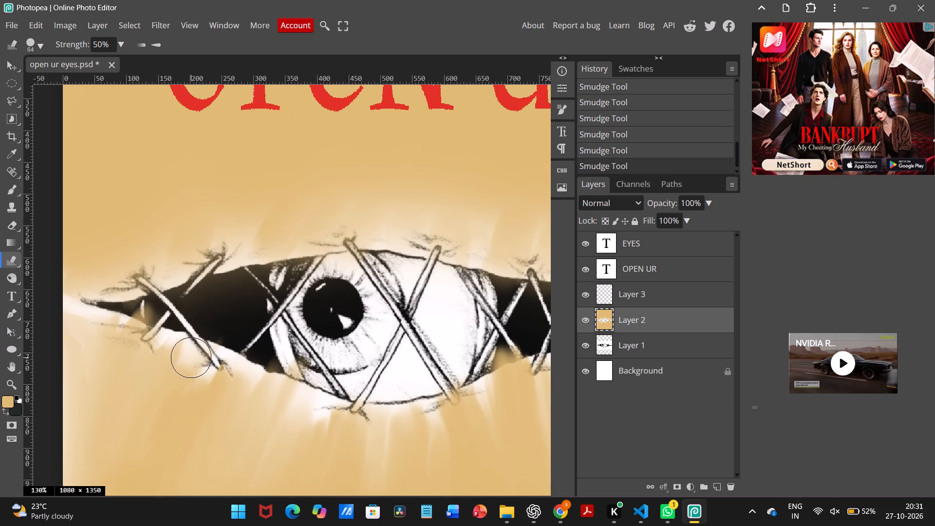
left_click_drag(159, 366, 166, 344)
left_click(141, 355)
left_click_drag(140, 311, 121, 343)
left_click_drag(140, 308, 130, 334)
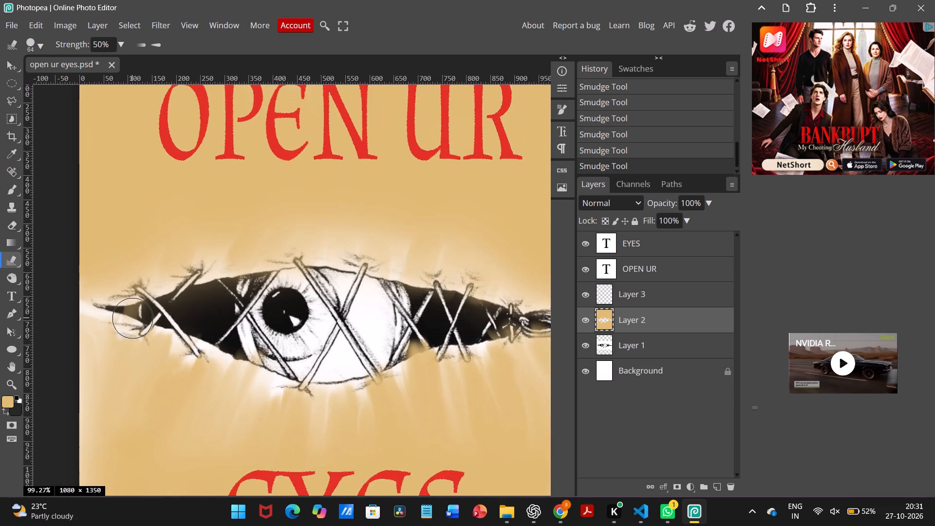
Smudge the tan paint upward in short streaks along the eye's lower edge, from the left corner to below the iris.
left_click_drag(157, 349, 163, 330)
left_click_drag(151, 337, 152, 326)
left_click(165, 352)
left_click_drag(174, 364, 185, 337)
left_click_drag(186, 366, 186, 365)
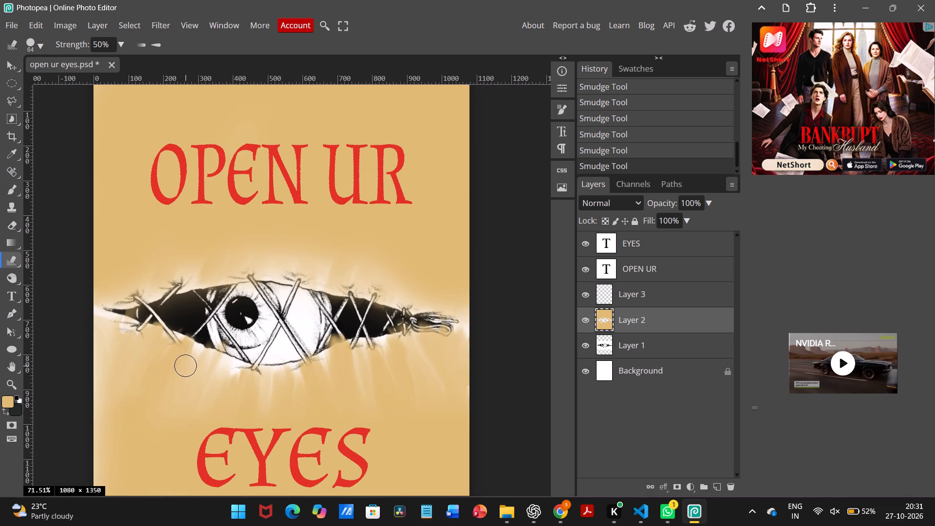
left_click_drag(186, 365, 197, 343)
left_click_drag(198, 376, 206, 362)
left_click_drag(215, 387, 228, 372)
left_click_drag(216, 387, 231, 357)
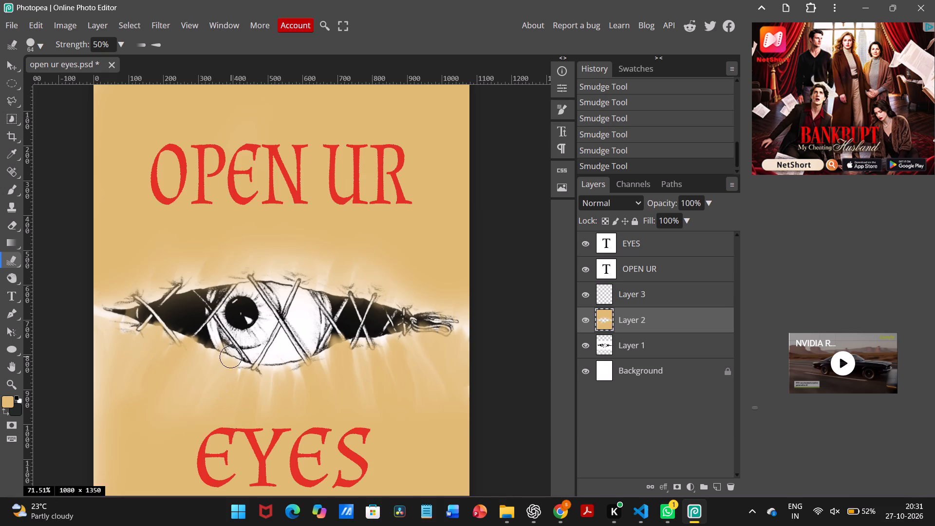
left_click(220, 380)
left_click_drag(230, 394, 241, 375)
left_click_drag(240, 389, 245, 366)
left_click_drag(232, 388, 232, 387)
left_click_drag(232, 387, 239, 366)
Smudge tan streaks up into the eye's lower edge below the white area between the iris and the right crossed stitches.
left_click_drag(264, 412, 267, 374)
left_click_drag(265, 388, 270, 351)
left_click_drag(280, 373, 278, 349)
left_click_drag(287, 385, 289, 361)
left_click_drag(306, 390, 304, 370)
left_click_drag(308, 393, 303, 377)
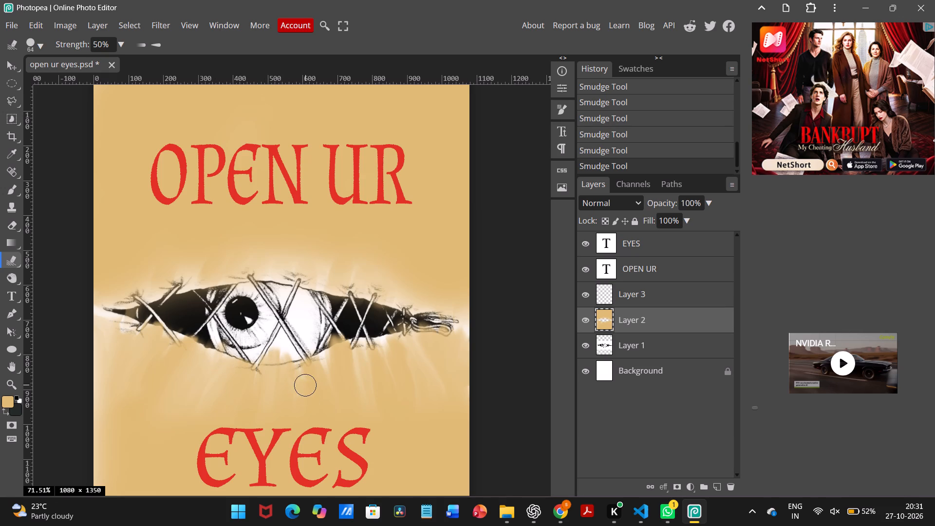
left_click_drag(303, 377, 302, 377)
left_click_drag(327, 390, 321, 369)
left_click_drag(337, 380, 327, 358)
left_click_drag(343, 372, 341, 364)
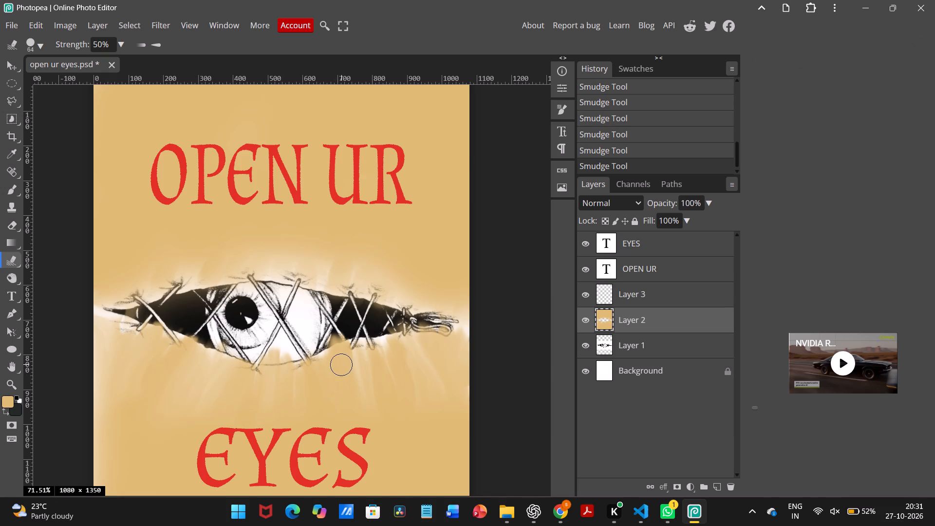
Smudge the tan paint upward against the eye's lower edge beneath the right crossed stitches.
left_click_drag(367, 383, 353, 351)
left_click_drag(360, 366, 359, 352)
left_click_drag(370, 360, 369, 350)
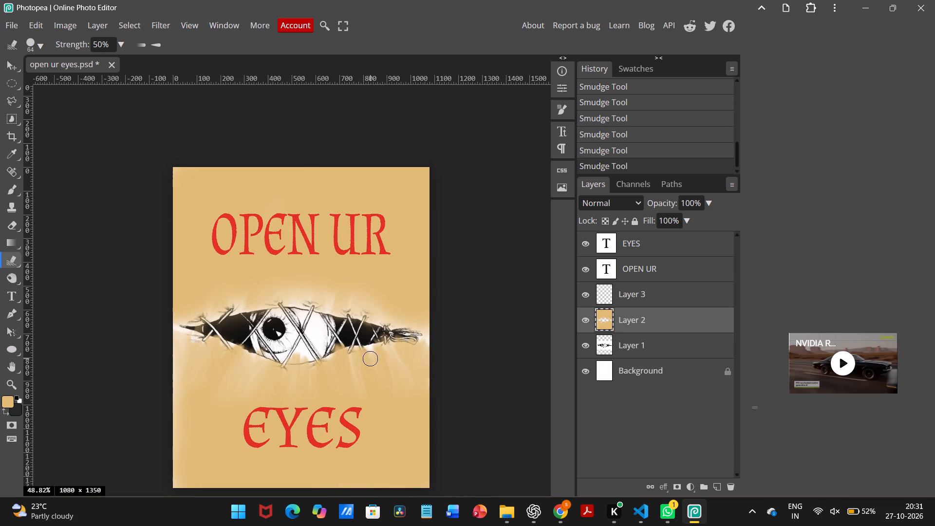
left_click_drag(369, 350, 367, 341)
left_click_drag(360, 359, 357, 349)
left_click_drag(358, 387, 353, 372)
left_click_drag(382, 382, 374, 351)
left_click_drag(366, 373, 355, 357)
left_click_drag(362, 391, 353, 346)
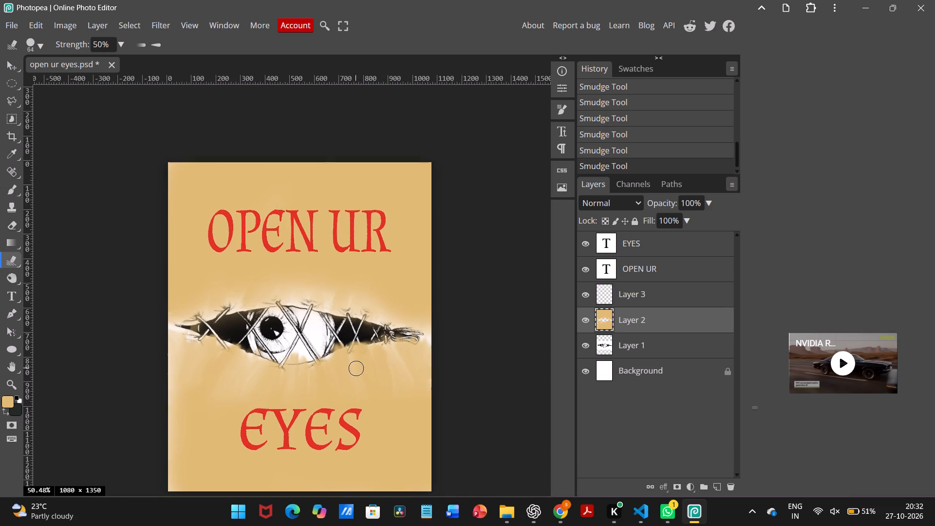
Smudge the tan paint around the underside and tip of the knotted end, out to the poster's right edge.
left_click_drag(406, 370, 392, 340)
left_click_drag(414, 358, 410, 340)
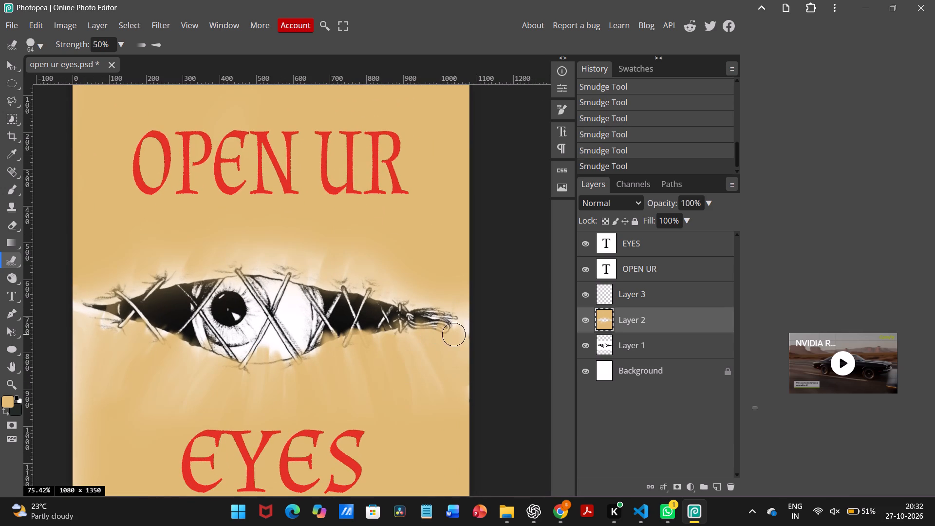
left_click_drag(461, 332, 448, 314)
left_click_drag(453, 317, 470, 322)
left_click_drag(459, 339, 464, 340)
left_click_drag(464, 340, 467, 340)
Smudge the tan paint over the pale area around the eye's left tip, out to the poster's left edge.
left_click_drag(106, 331, 111, 307)
left_click_drag(98, 331, 109, 319)
left_click_drag(113, 340, 123, 326)
left_click_drag(83, 321, 87, 298)
left_click_drag(76, 324, 56, 301)
left_click_drag(79, 307, 57, 296)
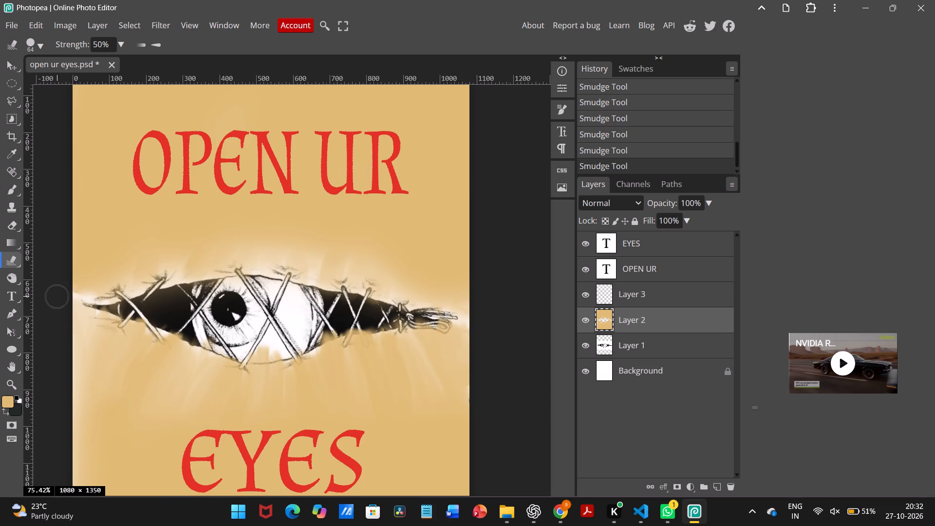
left_click_drag(75, 291, 69, 306)
left_click_drag(89, 290, 66, 328)
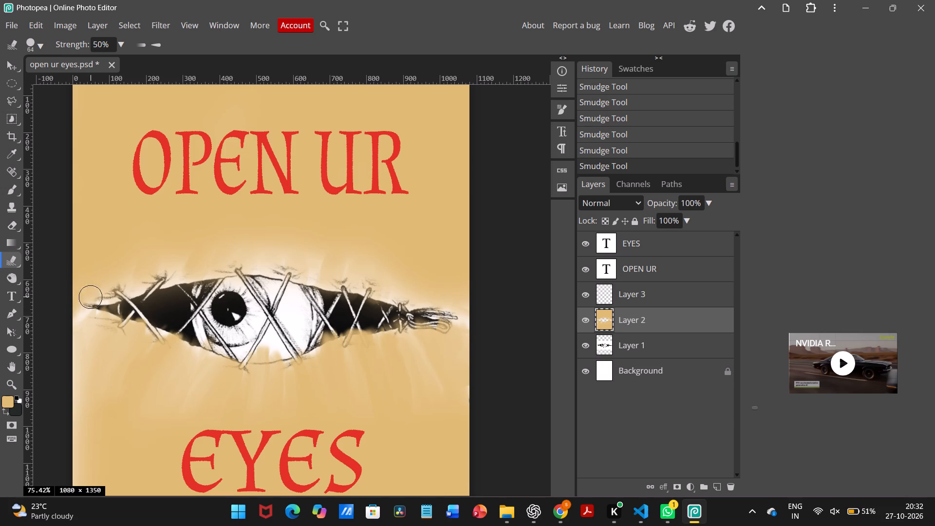
left_click_drag(104, 285, 85, 312)
left_click(106, 301)
Smudge the tan paint downward along the eye's upper edge, from the leftmost stitches to the middle of the eye.
left_click_drag(121, 279, 133, 288)
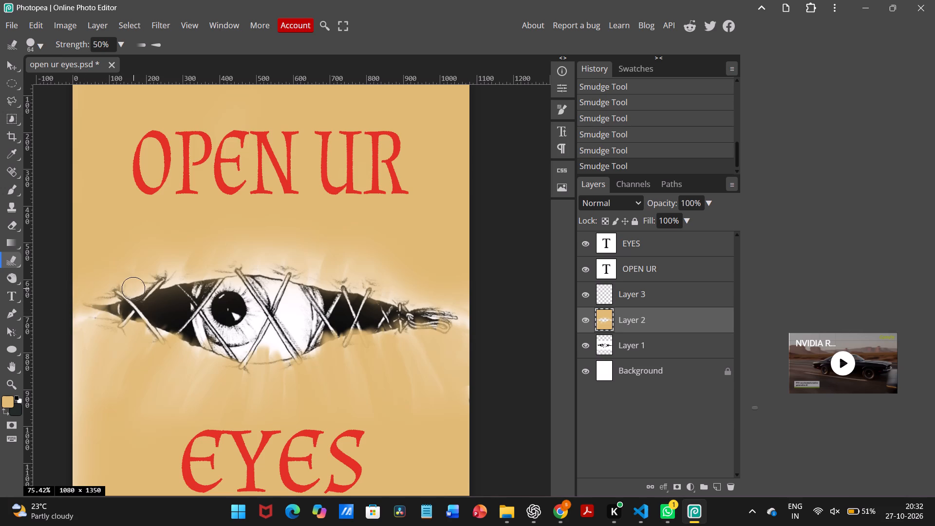
left_click_drag(134, 274, 143, 283)
left_click_drag(170, 261, 175, 274)
left_click_drag(198, 258, 207, 264)
left_click(238, 263)
left_click_drag(254, 259, 258, 269)
left_click_drag(275, 238, 273, 253)
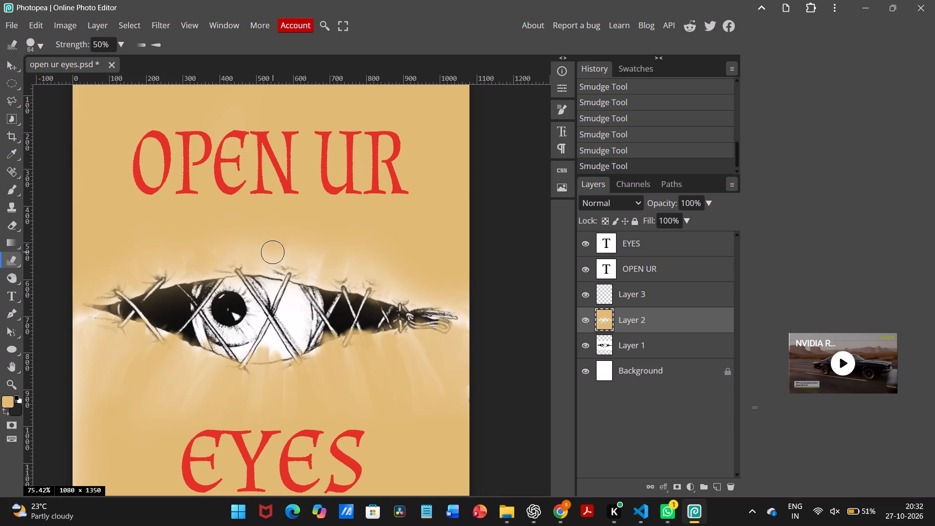
left_click_drag(273, 253, 271, 266)
left_click_drag(299, 242, 275, 274)
left_click_drag(298, 243, 257, 278)
left_click_drag(265, 241, 258, 265)
left_click_drag(258, 246, 254, 277)
left_click_drag(289, 236, 277, 280)
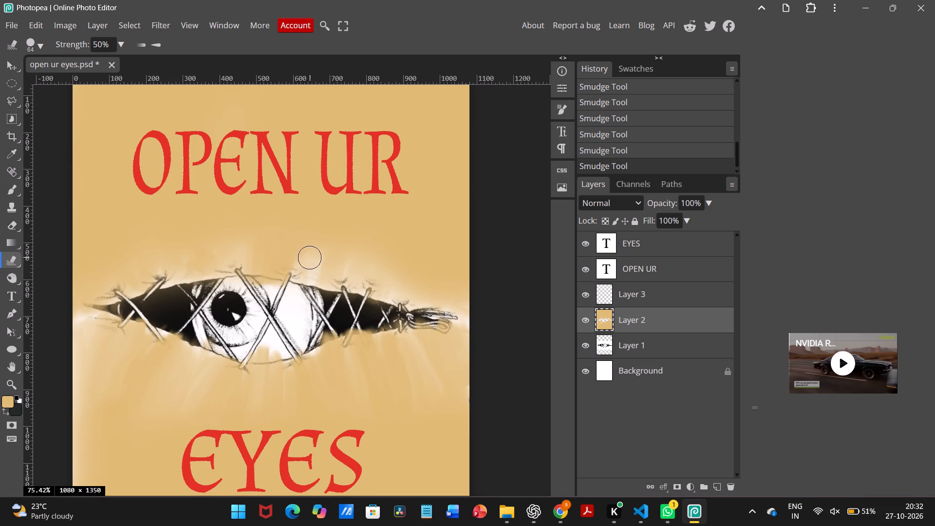
Smudge the tan paint downward over the eye's upper edge, from the middle stitches to the knotted end.
left_click_drag(310, 257, 286, 285)
left_click_drag(322, 257, 311, 283)
left_click_drag(332, 237, 307, 288)
left_click_drag(310, 259, 301, 286)
left_click_drag(312, 245, 302, 271)
left_click_drag(350, 240, 324, 290)
left_click_drag(355, 257, 348, 277)
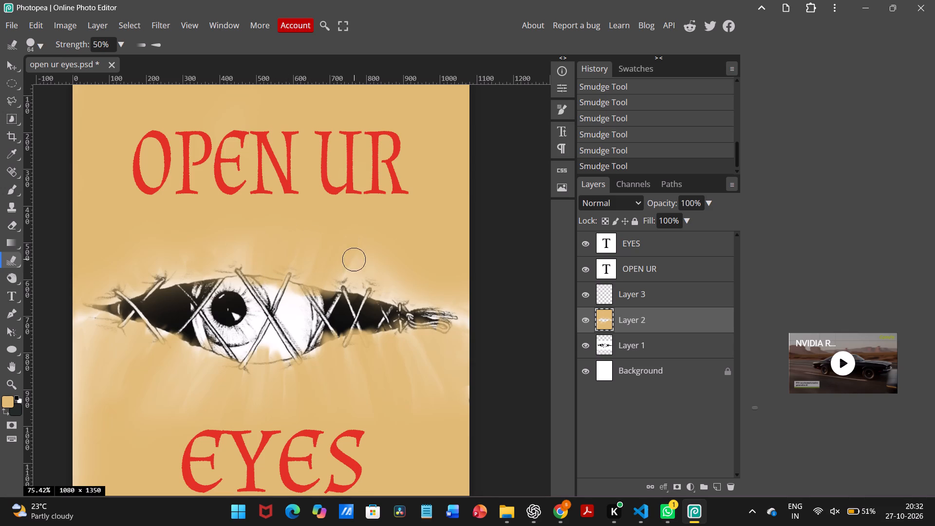
left_click_drag(348, 277, 341, 297)
left_click_drag(365, 262, 363, 292)
left_click_drag(381, 270, 371, 304)
left_click_drag(384, 281, 377, 306)
left_click_drag(404, 290, 380, 320)
left_click_drag(413, 304, 395, 314)
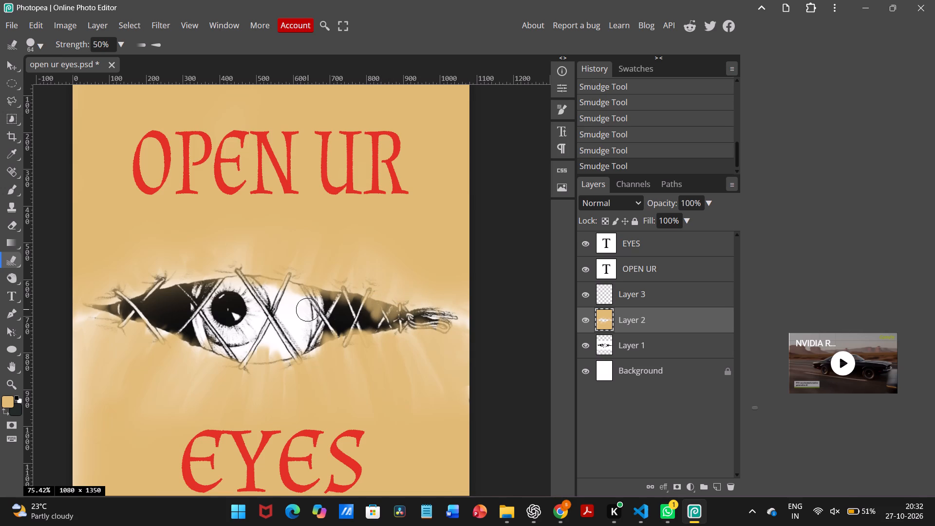
Smudge the tan paint off the white of the eye, down to its lower outline between the two central stitch ends.
left_click_drag(271, 319, 272, 335)
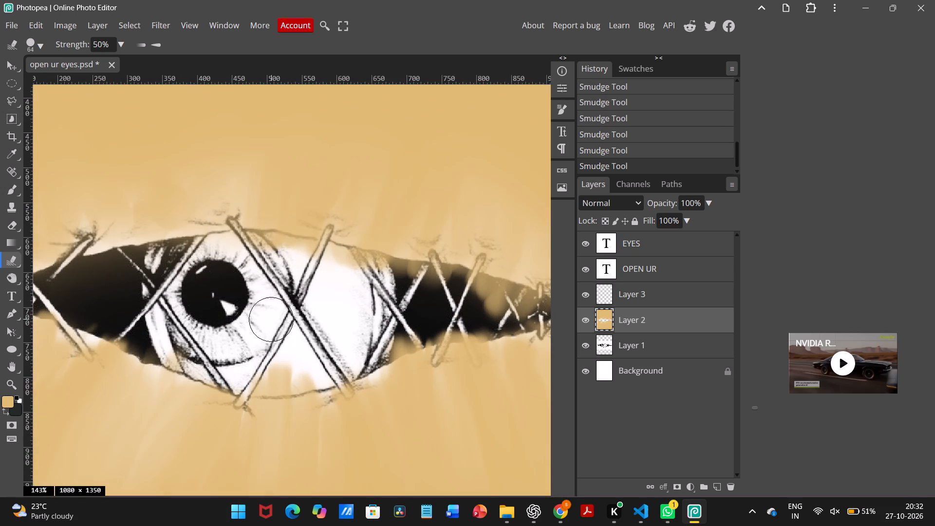
left_click_drag(272, 335, 280, 363)
left_click_drag(271, 349, 270, 370)
left_click_drag(264, 359, 270, 370)
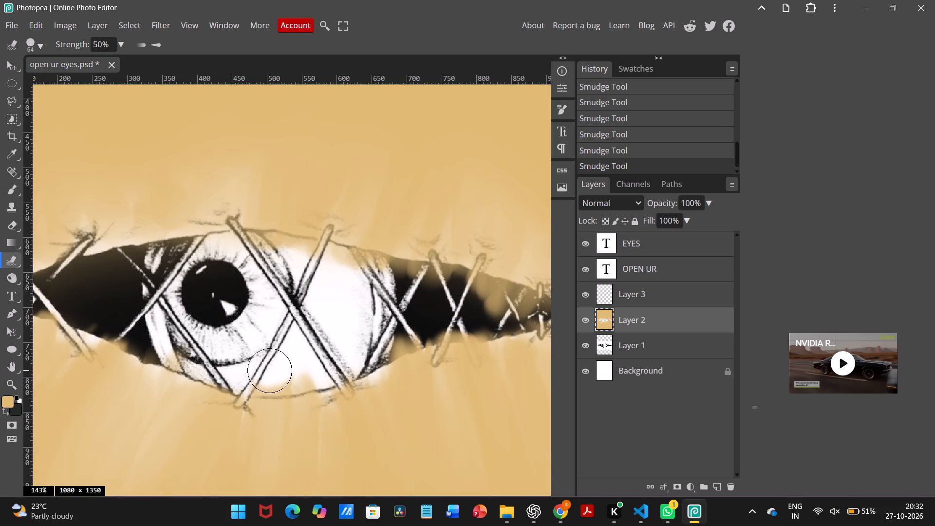
left_click_drag(270, 370, 267, 375)
left_click_drag(264, 358, 270, 376)
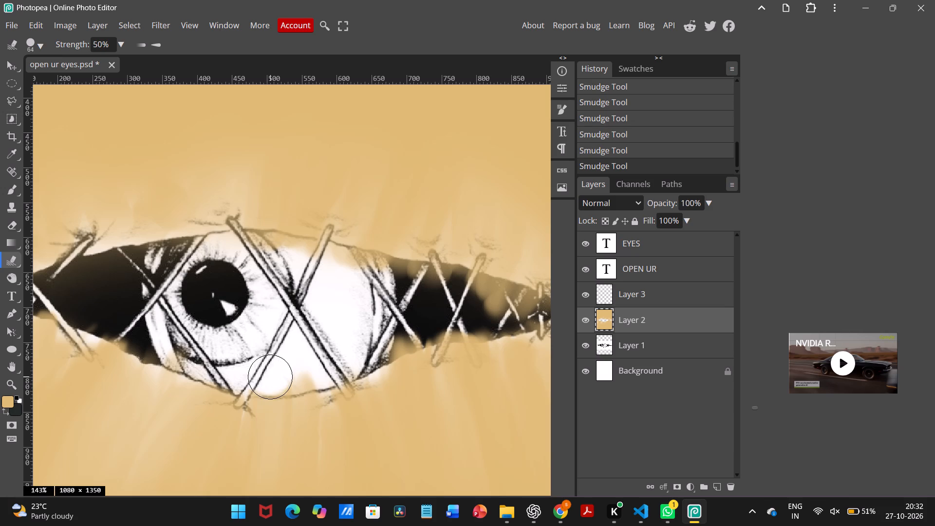
left_click_drag(264, 368, 267, 381)
left_click_drag(299, 354, 301, 377)
left_click_drag(293, 366, 294, 384)
left_click_drag(311, 373, 316, 383)
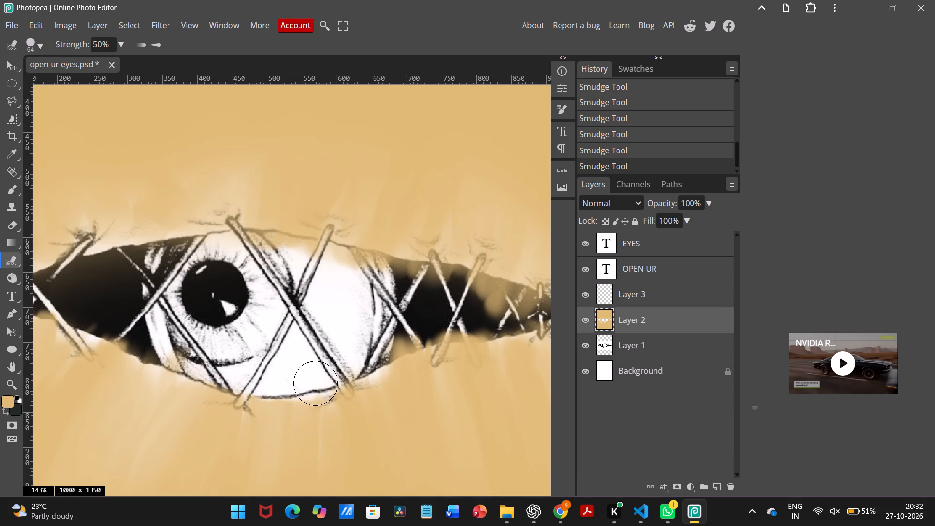
left_click_drag(336, 362, 343, 371)
left_click_drag(331, 376, 336, 382)
Push the tan paint outward from the eye's lower outline, from the bottom stitch end to the left of the iris.
left_click_drag(246, 399, 238, 402)
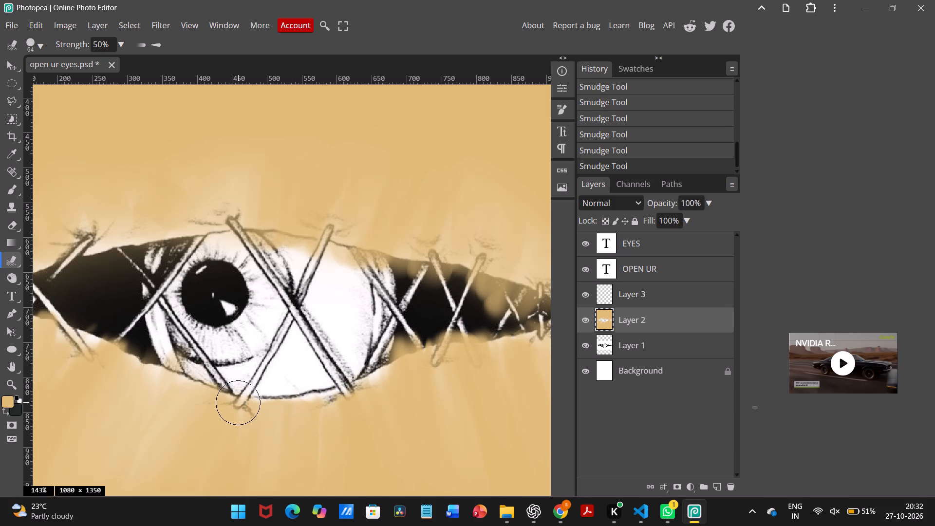
left_click_drag(238, 402, 221, 404)
left_click_drag(215, 387, 206, 386)
left_click_drag(211, 363, 192, 376)
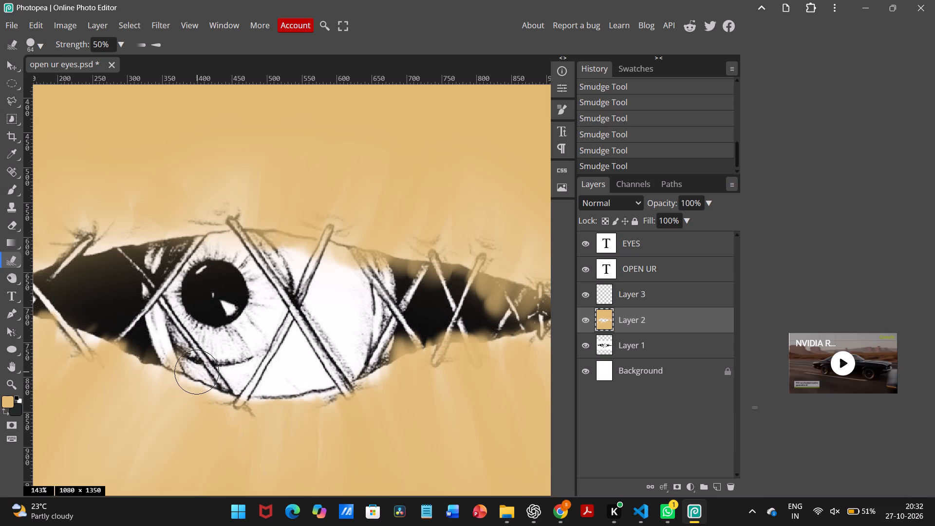
left_click_drag(192, 376, 190, 377)
left_click_drag(191, 348, 172, 369)
left_click_drag(186, 342, 171, 361)
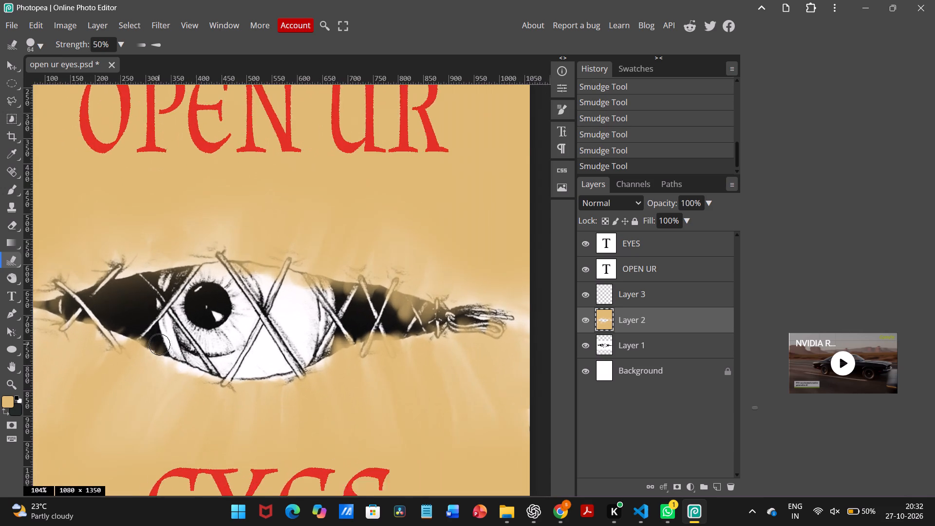
Smudge the tan paint off the black area along the lower edge between the iris and the leftmost stitches.
left_click_drag(171, 309, 146, 332)
left_click_drag(164, 317, 147, 325)
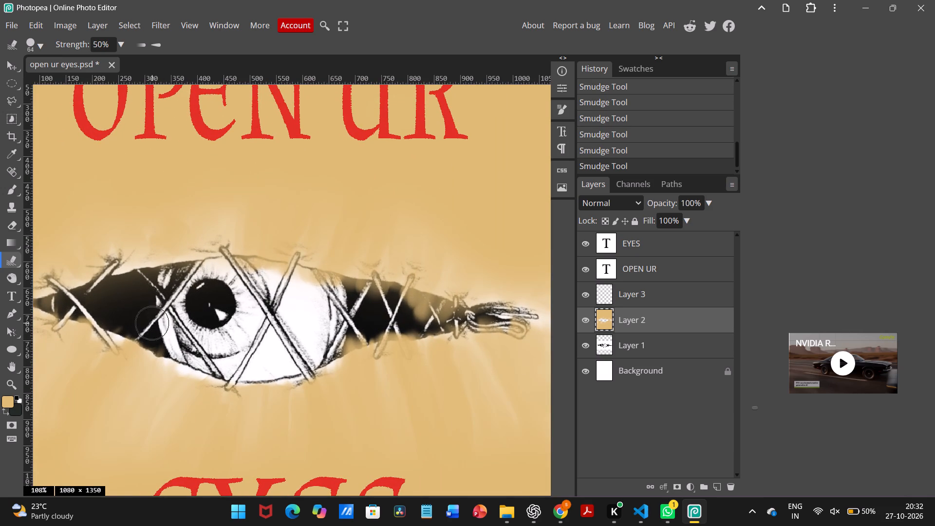
left_click_drag(147, 325, 135, 329)
left_click_drag(163, 330, 161, 344)
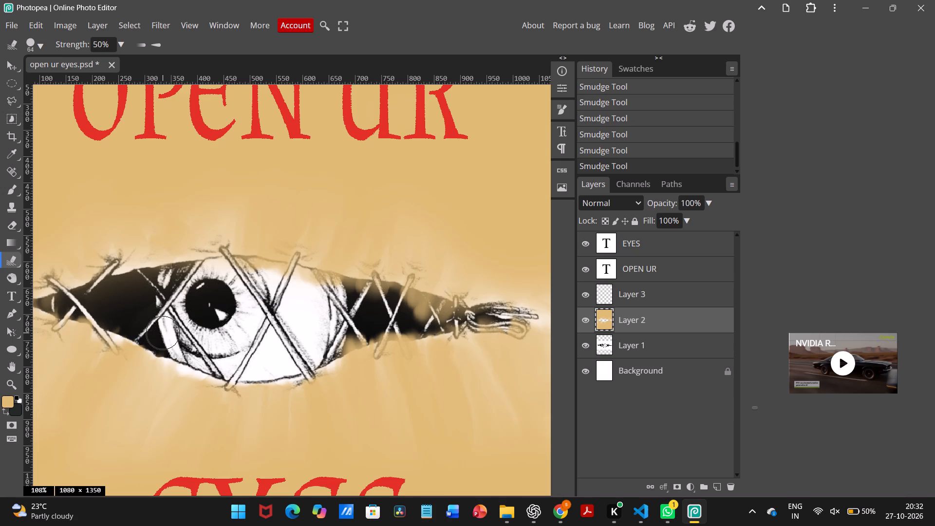
left_click_drag(164, 327, 149, 344)
left_click_drag(137, 310, 121, 322)
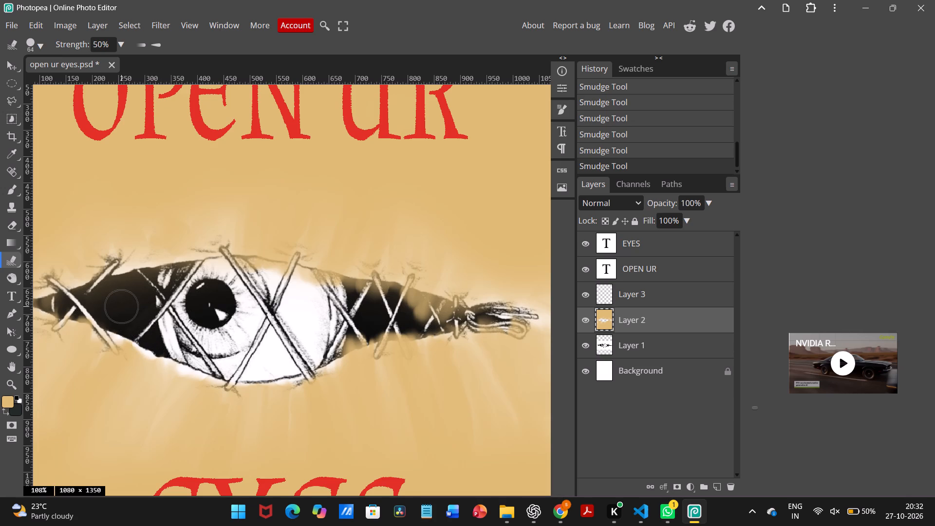
left_click_drag(120, 303, 100, 319)
left_click_drag(97, 302, 84, 317)
Smudge the tan paint outward off the eye's left corner, from the leftmost stitches to the pointed tip.
scroll(84, 317, "down", 1)
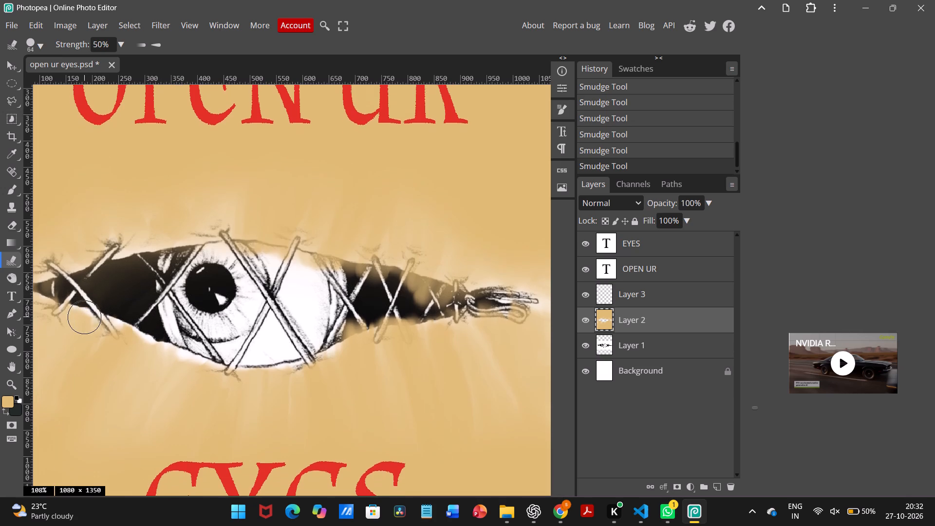
scroll(84, 317, "down", 1)
scroll(64, 303, "right", 1)
left_click_drag(90, 291, 87, 294)
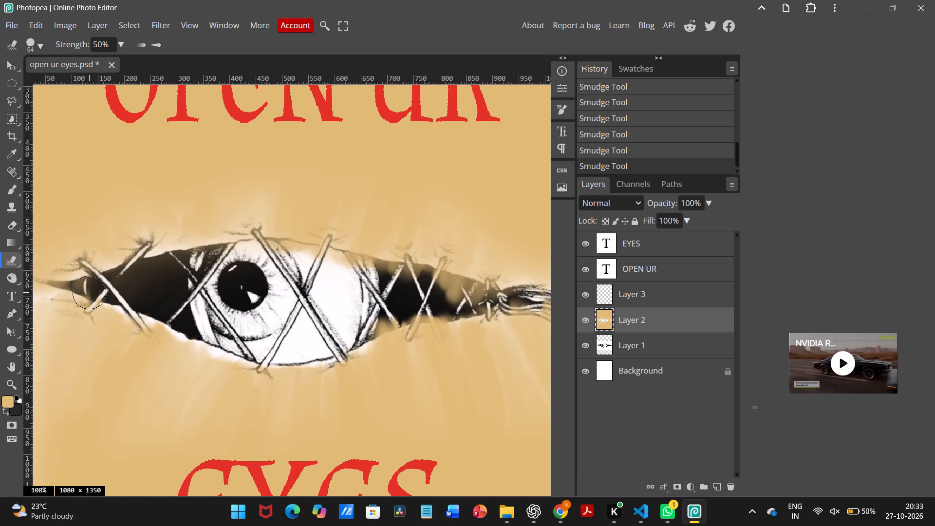
left_click_drag(87, 294, 86, 297)
left_click_drag(102, 296, 89, 306)
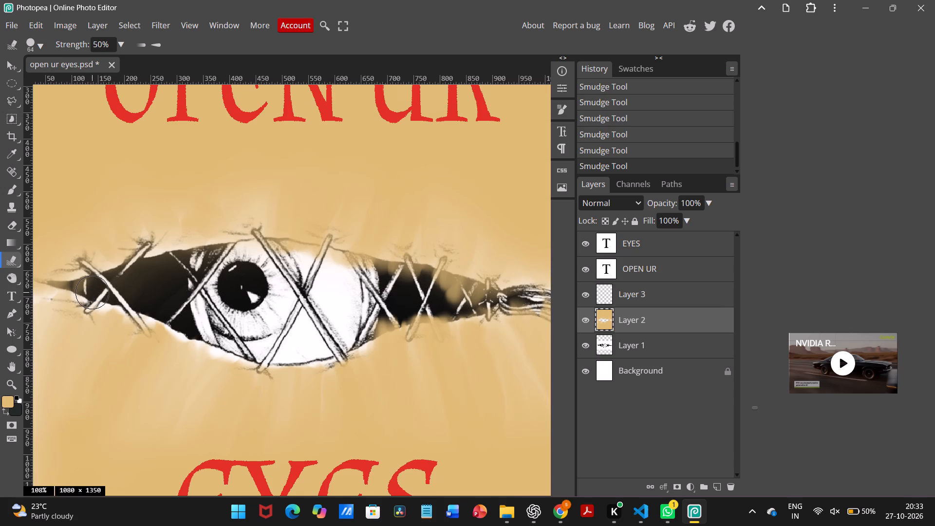
scroll(92, 292, "right", 1)
left_click_drag(109, 285, 97, 286)
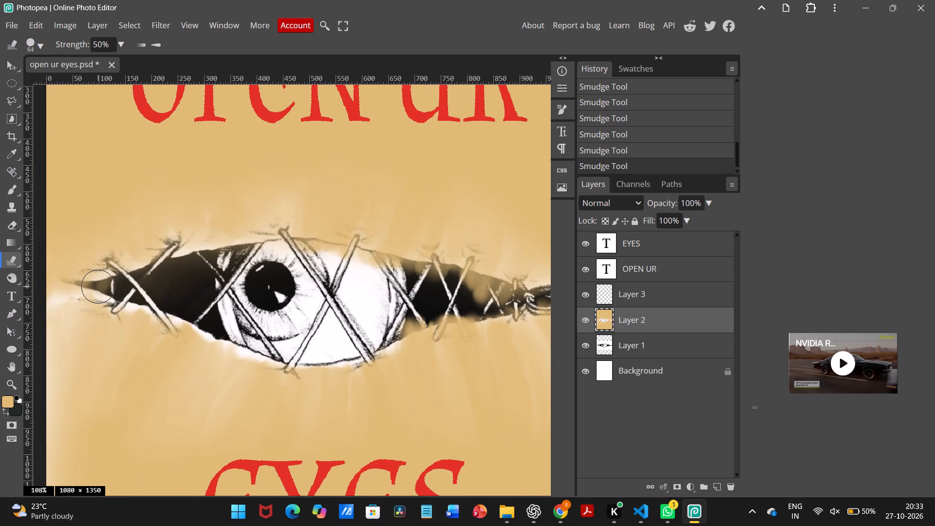
left_click_drag(120, 289, 80, 288)
left_click_drag(104, 288, 71, 286)
left_click_drag(73, 287, 57, 287)
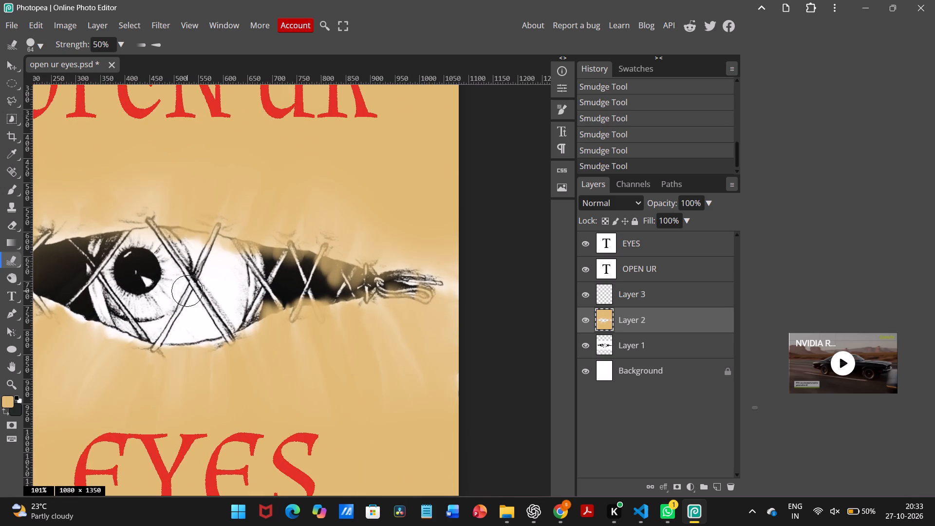
Smudge the tan paint upward off the black area's upper edge, from the leftmost stitches to the iris.
scroll(227, 296, "right", 2)
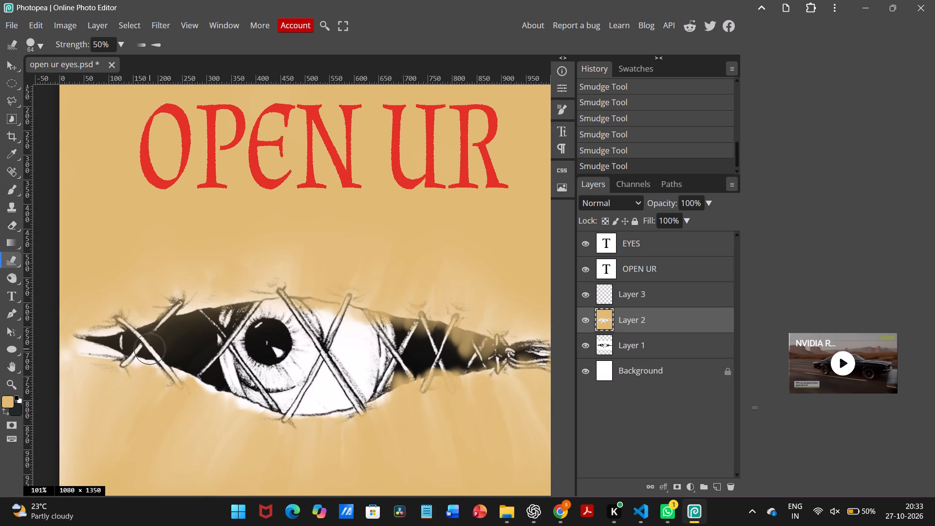
left_click_drag(152, 349, 151, 334)
left_click_drag(167, 342, 174, 332)
left_click_drag(184, 344, 183, 339)
left_click_drag(183, 339, 181, 326)
left_click_drag(161, 331, 174, 315)
left_click_drag(187, 331, 202, 321)
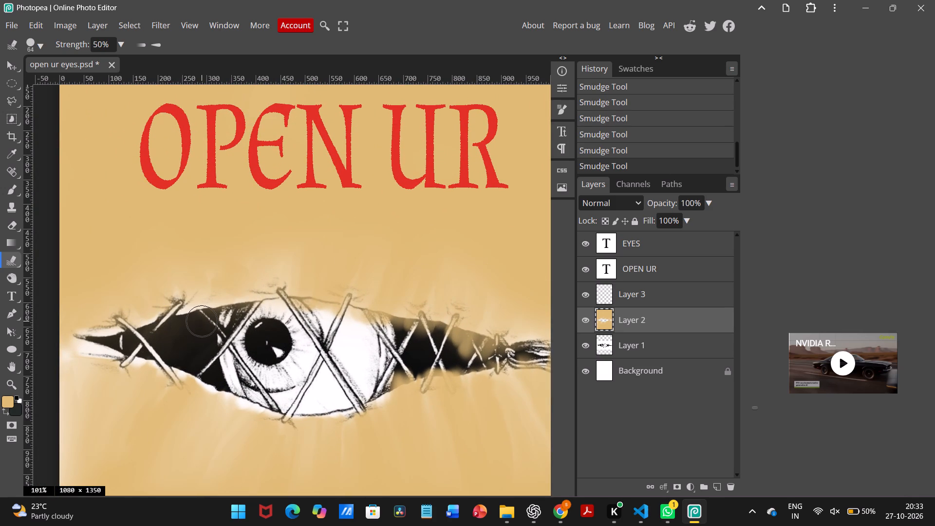
left_click_drag(208, 336, 218, 317)
left_click_drag(232, 328, 235, 320)
Push the tan paint upward off the eye's upper outline, from above the iris to between the two central stitch tops.
left_click_drag(253, 330, 256, 313)
left_click_drag(268, 331, 268, 323)
left_click(238, 336)
left_click_drag(264, 330, 266, 318)
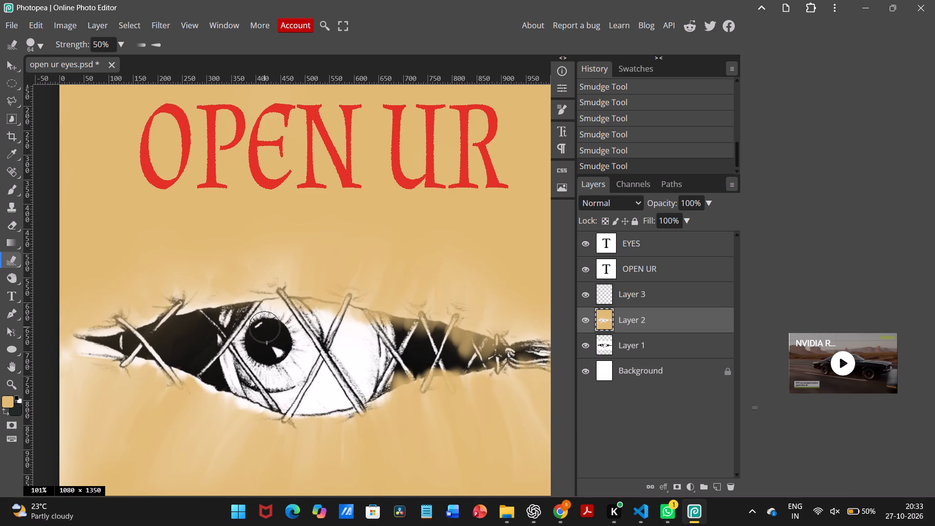
left_click_drag(266, 318, 267, 314)
left_click_drag(281, 324, 285, 308)
left_click_drag(287, 328, 284, 312)
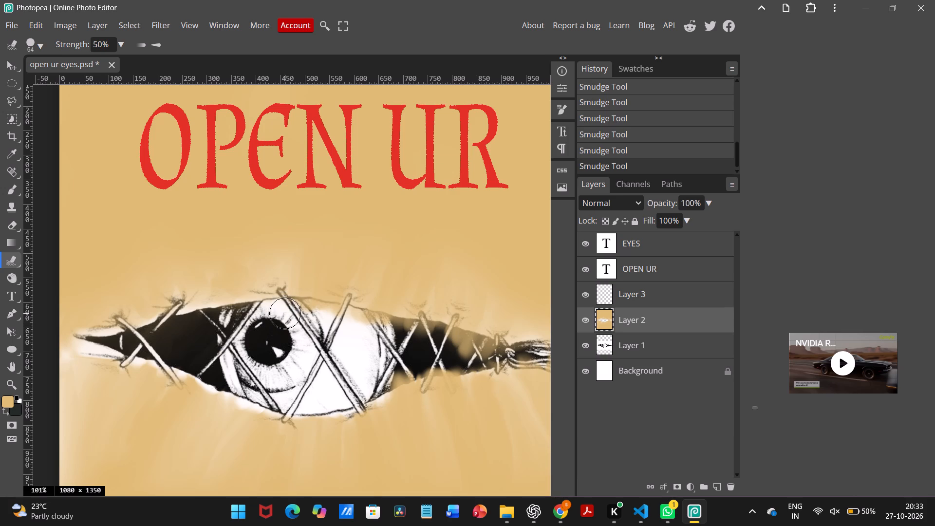
left_click_drag(299, 324, 301, 304)
left_click_drag(308, 322, 311, 309)
left_click_drag(310, 318, 316, 299)
Smudge the tan paint off the upper edge of the eye white, from the second central stitch to the right-hand black area.
left_click_drag(323, 317, 335, 310)
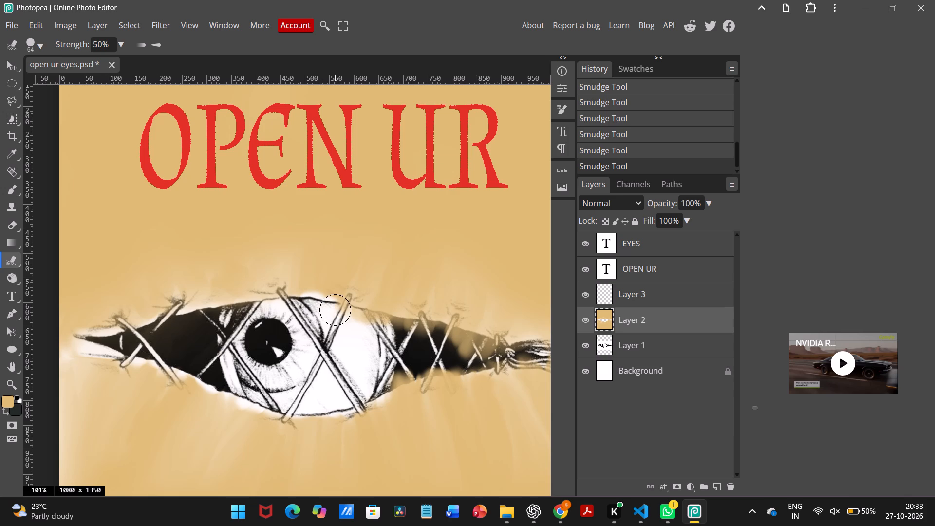
left_click_drag(335, 310, 346, 304)
left_click_drag(347, 317, 362, 315)
left_click_drag(364, 322, 377, 324)
left_click_drag(316, 300, 316, 304)
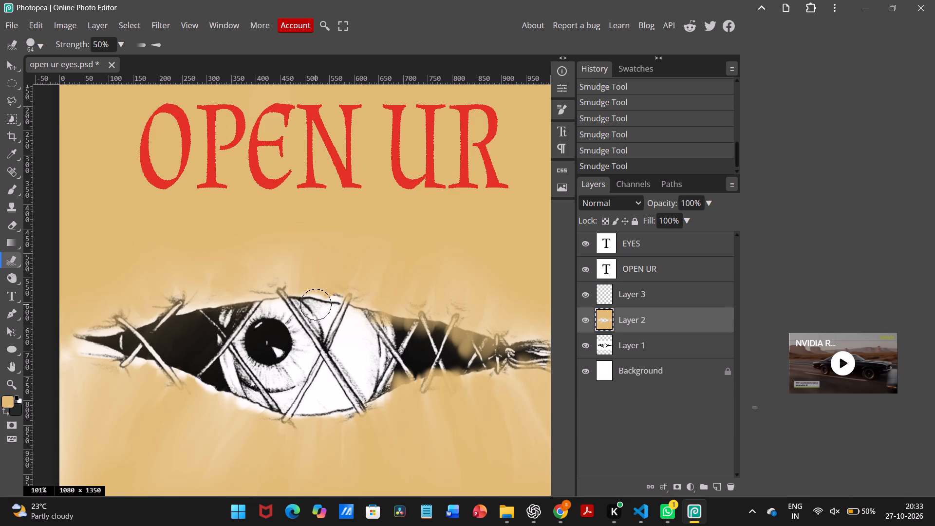
left_click_drag(335, 299, 336, 304)
left_click_drag(345, 321, 355, 321)
left_click_drag(360, 331, 370, 325)
left_click_drag(370, 336, 385, 326)
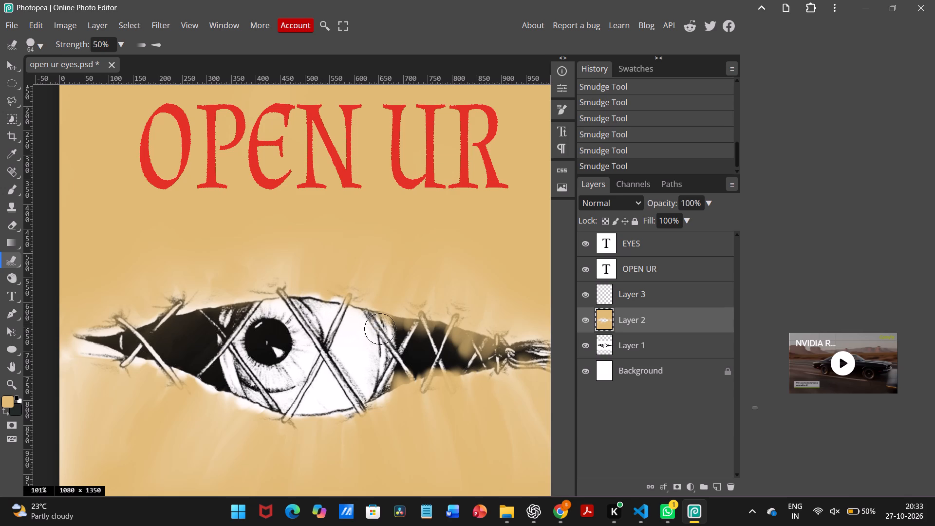
left_click_drag(385, 326, 385, 326)
left_click_drag(367, 337, 395, 327)
left_click_drag(393, 337, 408, 330)
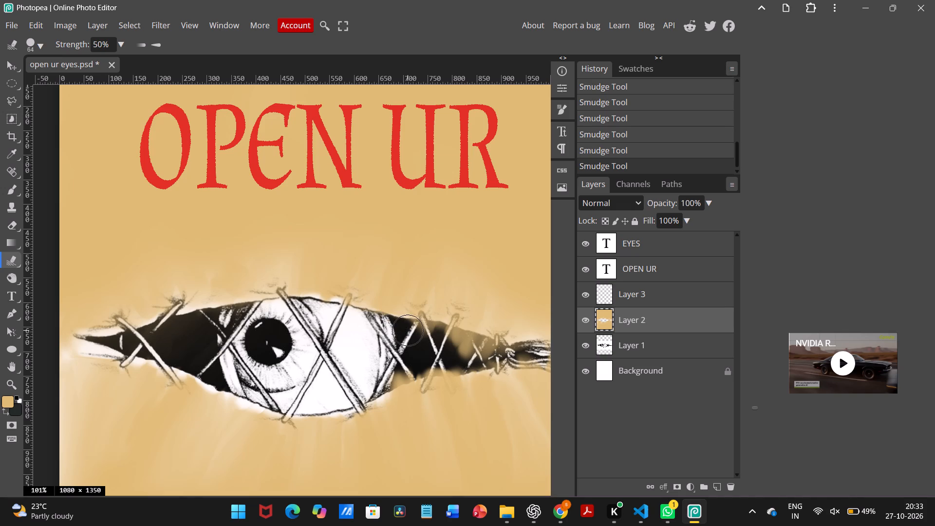
left_click_drag(376, 333, 376, 326)
Smudge the tan paint upward off the upper edge of the black area around the crossed stitches right of the eye white.
left_click_drag(406, 339, 412, 333)
left_click_drag(423, 345, 426, 328)
left_click_drag(425, 341, 427, 325)
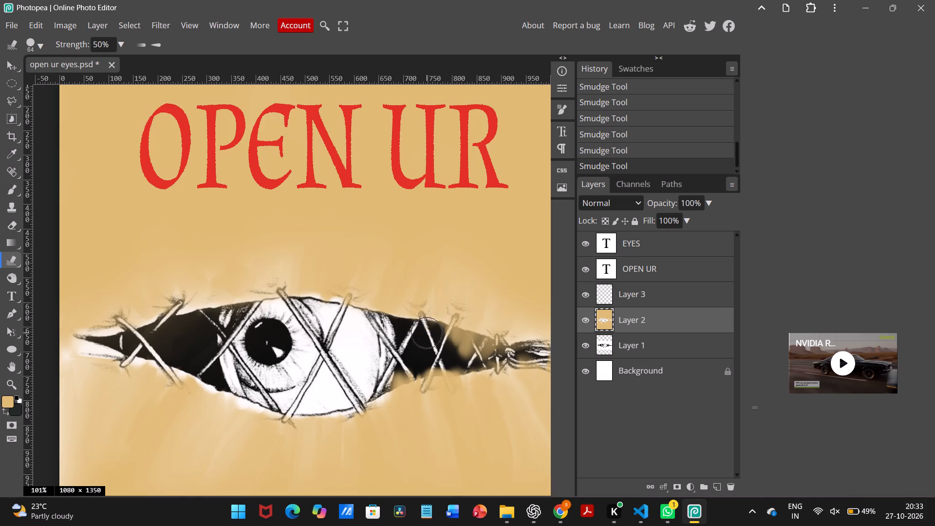
left_click_drag(427, 325, 425, 324)
left_click_drag(442, 348, 447, 333)
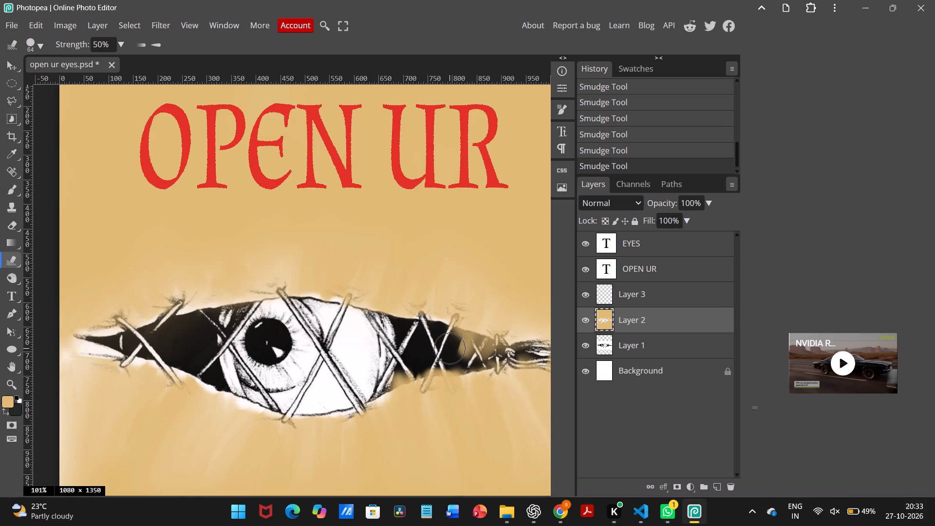
left_click_drag(450, 351, 456, 341)
left_click_drag(451, 352, 462, 339)
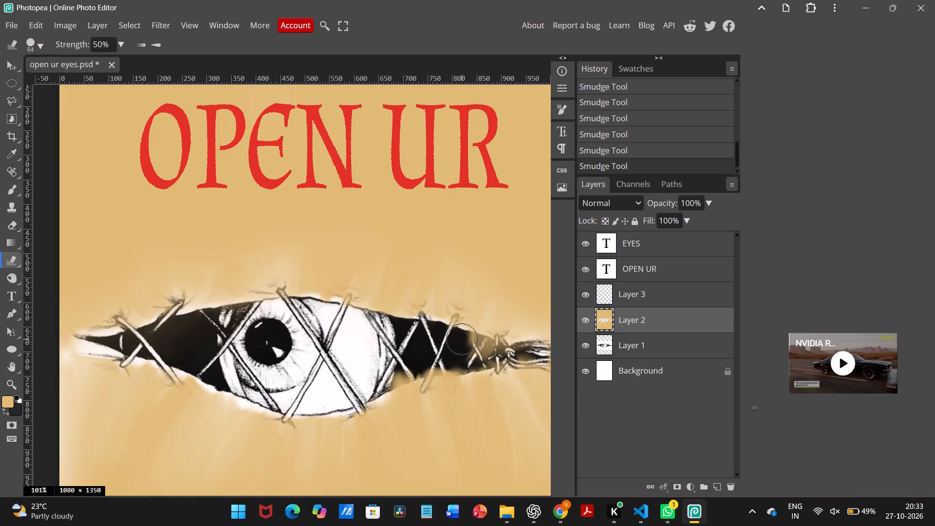
Push the tan paint off the small crossed stitches in the black area, toward the knot.
left_click_drag(461, 349, 481, 347)
left_click_drag(464, 353, 487, 351)
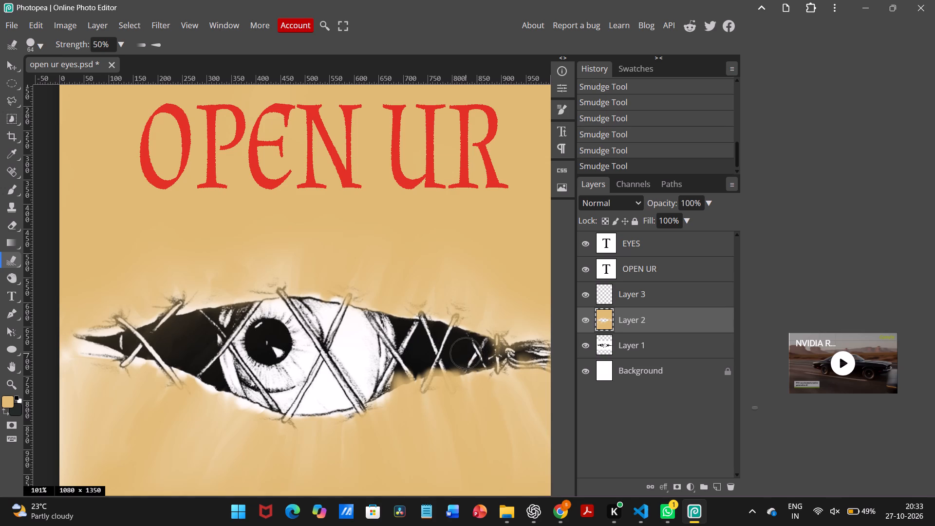
left_click_drag(473, 353, 490, 351)
left_click_drag(480, 355, 484, 355)
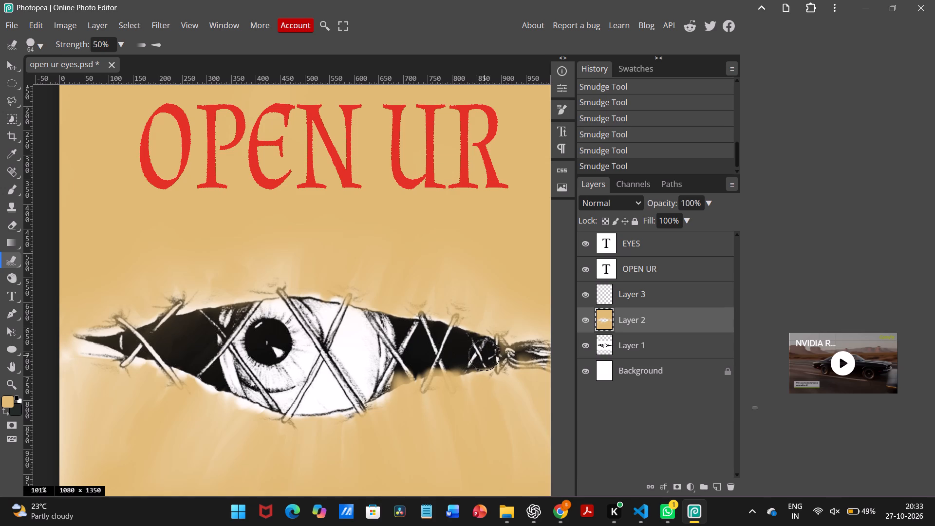
left_click(484, 355)
left_click_drag(469, 353, 469, 354)
Smudge the tan paint downward off the right-hand black area's lower edge, from the small stitches back to the eye white.
left_click_drag(469, 354, 467, 361)
left_click_drag(460, 354, 459, 360)
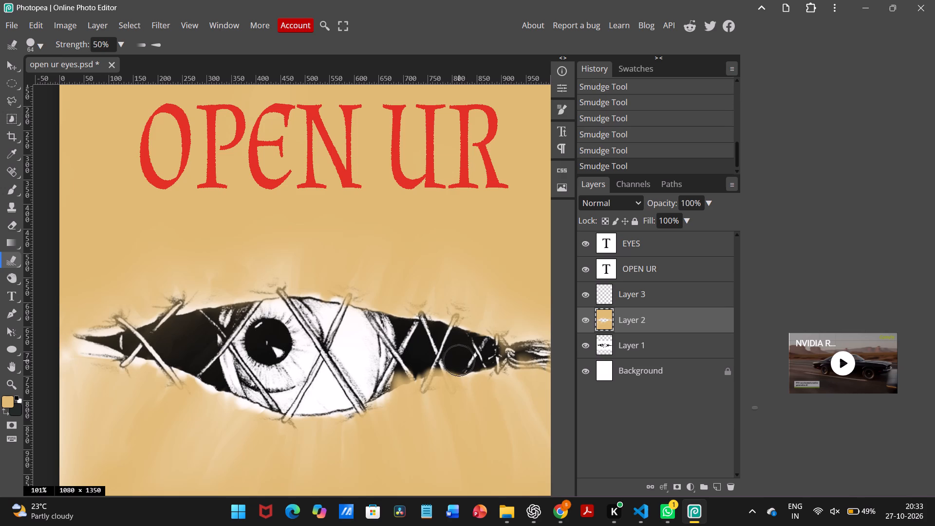
left_click_drag(454, 351, 450, 367)
left_click_drag(436, 351, 437, 372)
left_click_drag(417, 358, 416, 369)
left_click_drag(401, 353, 400, 372)
left_click_drag(389, 354, 391, 374)
left_click_drag(385, 363, 390, 381)
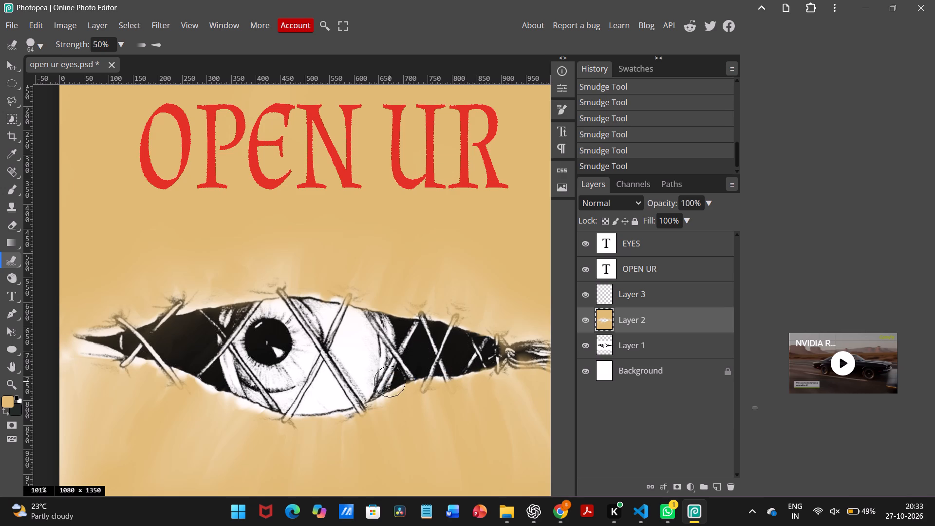
Examine the whole poster to check the cleaned eye against the tan background.
scroll(396, 374, "down", 1)
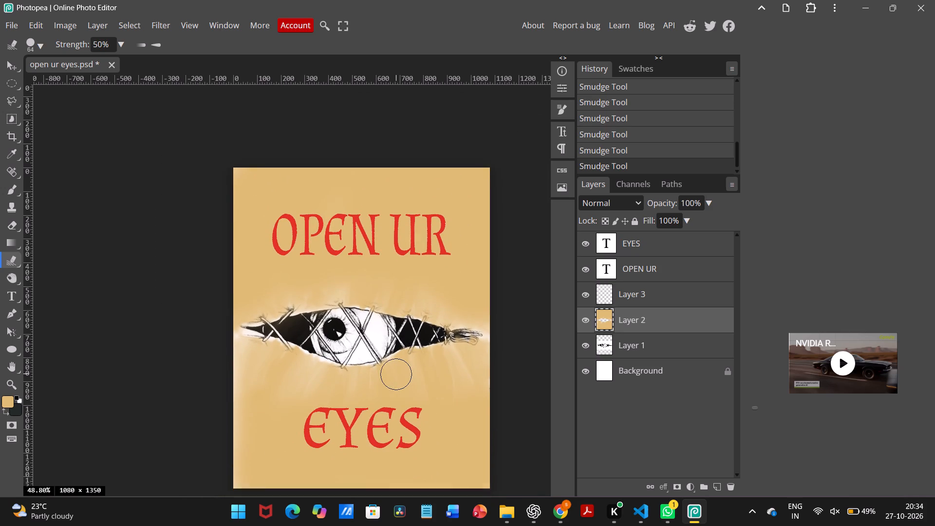
scroll(396, 374, "down", 2)
scroll(367, 325, "down", 1)
scroll(367, 325, "left", 1)
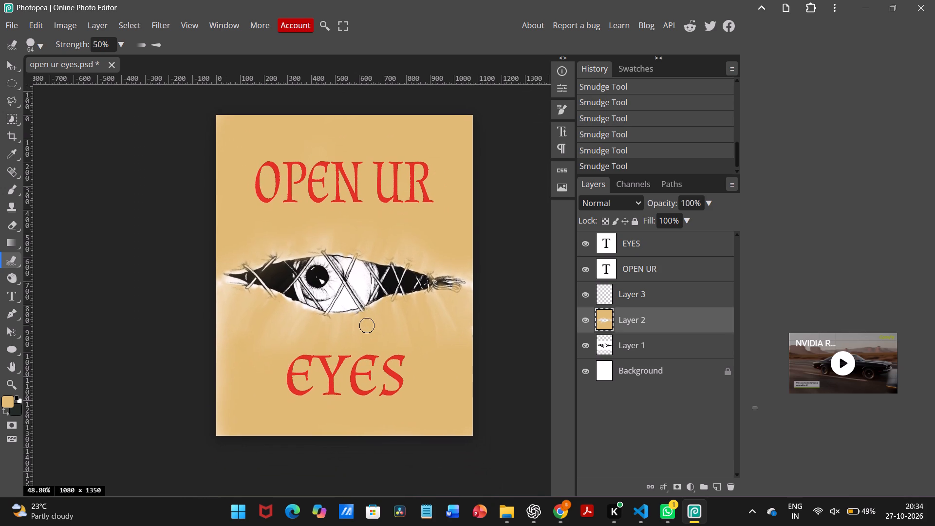
scroll(367, 325, "left", 1)
scroll(367, 325, "down", 1)
scroll(367, 325, "up", 1)
scroll(367, 325, "down", 1)
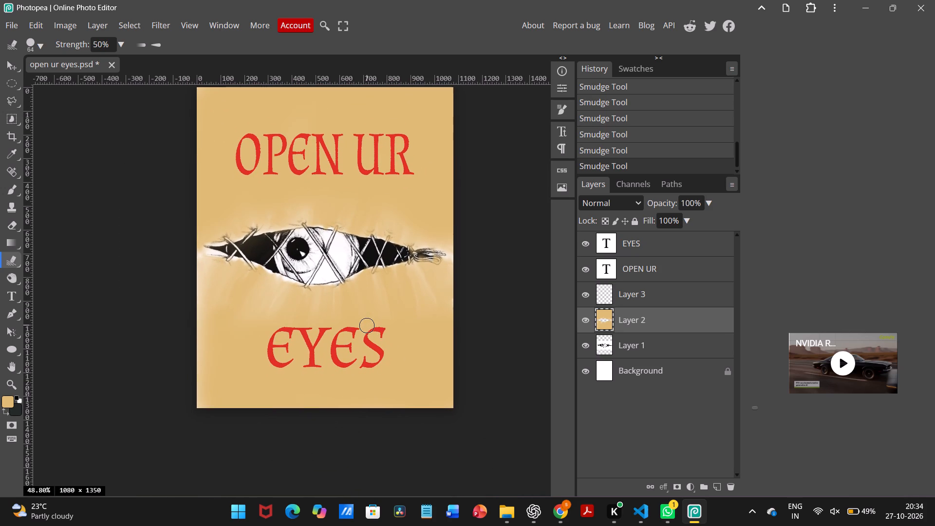
Smudge the tan paint outward from the knot, through the gap between the loose strands and along the lower loop.
scroll(367, 325, "up", 1)
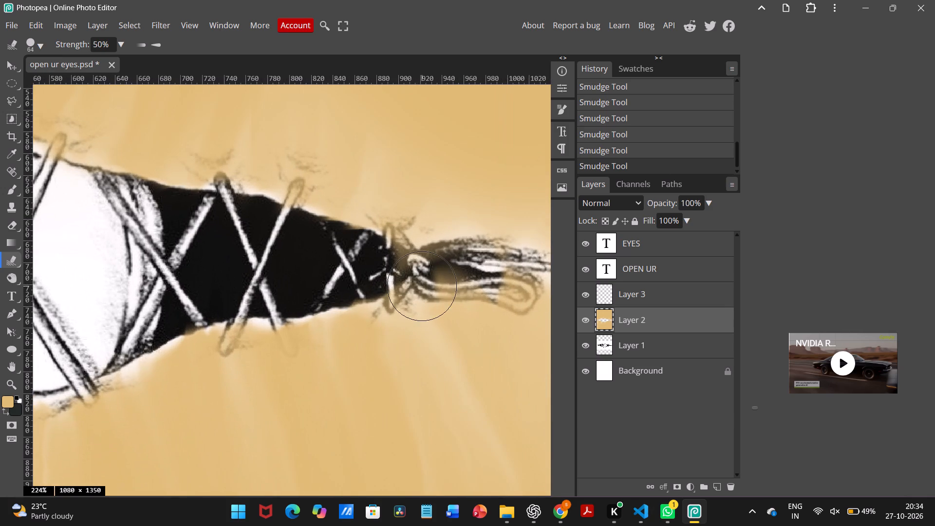
left_click_drag(422, 276, 453, 273)
left_click_drag(421, 264, 470, 265)
left_click_drag(423, 266, 458, 263)
left_click_drag(427, 263, 468, 255)
left_click_drag(427, 259, 474, 259)
left_click_drag(431, 272, 480, 271)
left_click_drag(426, 276, 466, 280)
left_click_drag(436, 282, 474, 284)
scroll(474, 284, "left", 2)
left_click_drag(424, 283, 450, 286)
left_click_drag(429, 291, 445, 292)
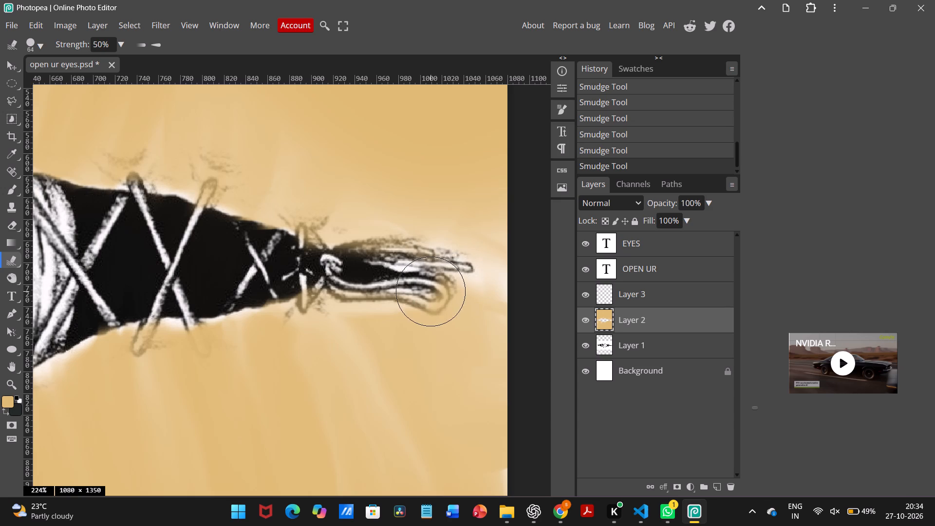
left_click_drag(445, 292, 449, 292)
Smudge the tan paint off the upper loose strands, from beside the knot to their ends.
left_click_drag(379, 277, 407, 270)
left_click_drag(368, 275, 386, 268)
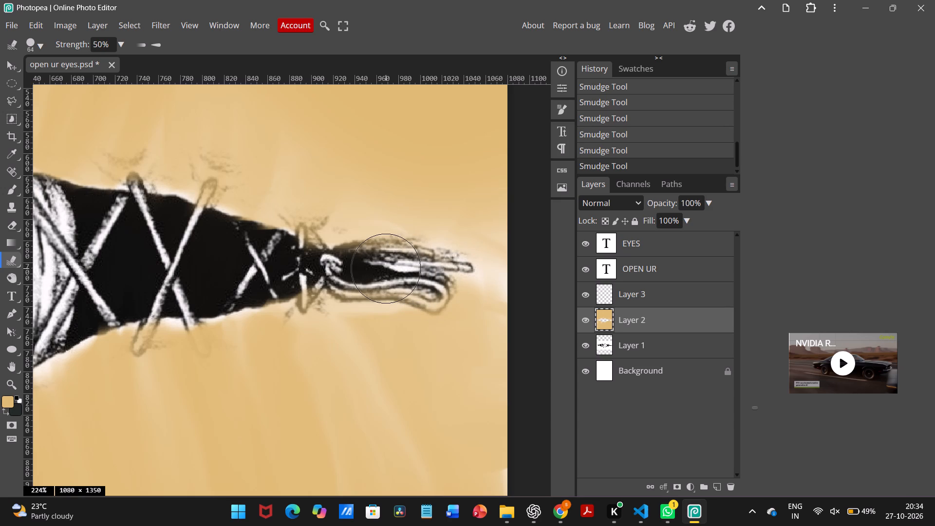
left_click_drag(344, 271, 365, 265)
left_click_drag(351, 268, 405, 257)
left_click_drag(401, 257, 454, 255)
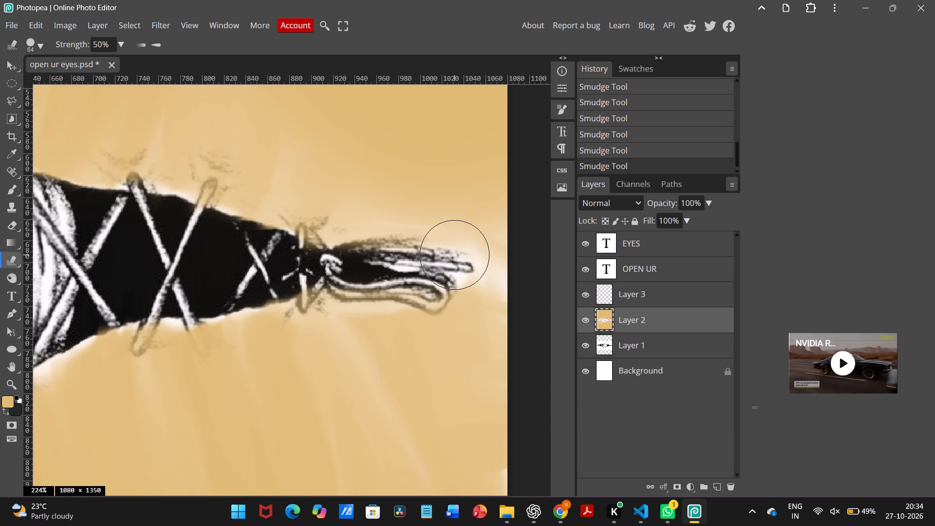
Reduce the smudge brush size to 8 px and smudge the tan paint off the lower strand beside the knot.
right_click(359, 255)
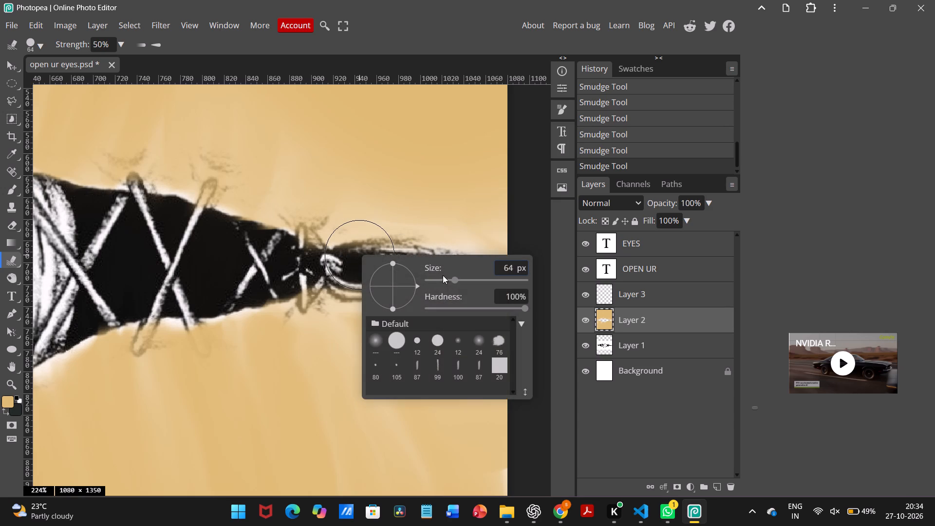
left_click(442, 275)
left_click(440, 278)
left_click_drag(341, 274, 351, 290)
left_click_drag(334, 284, 349, 293)
left_click_drag(328, 290, 347, 295)
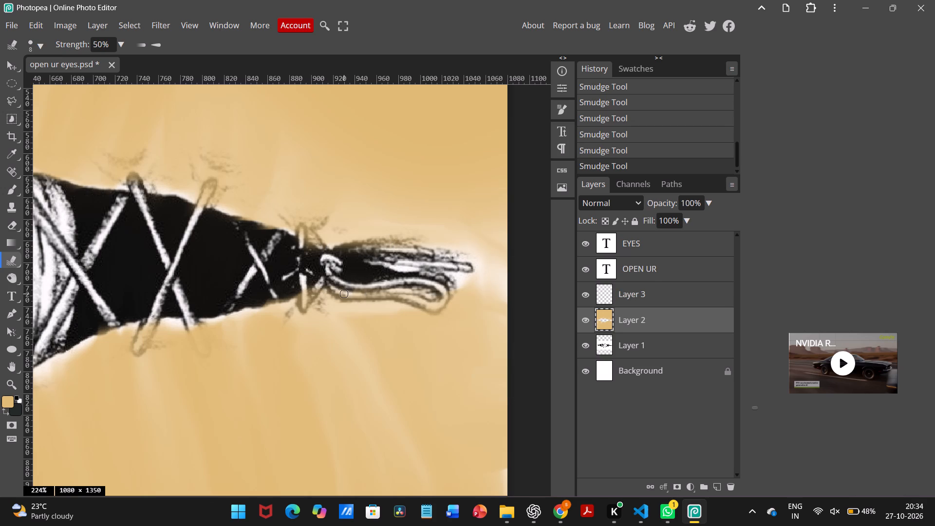
Erase the remaining tan paint on Layer 2 from the cord's loose upper strands and lower loop beyond the knot.
left_click(7, 228)
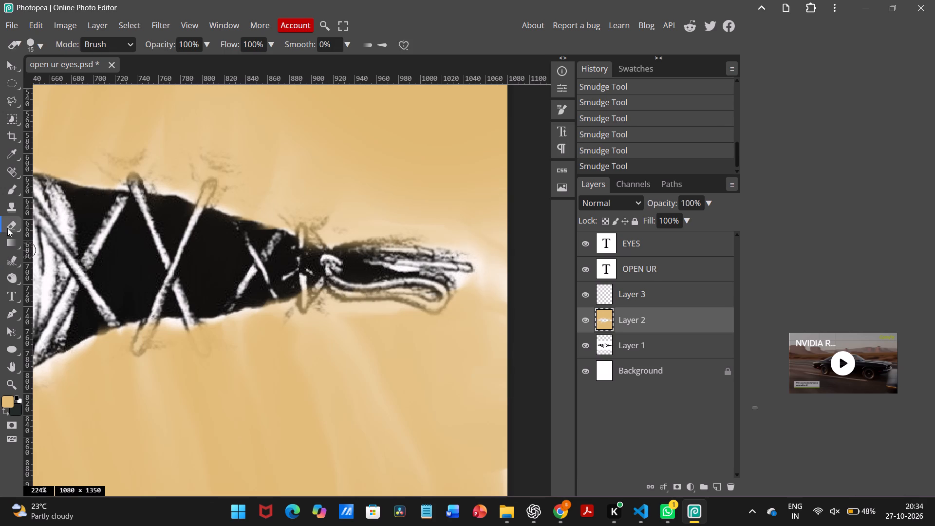
left_click_drag(337, 271, 348, 255)
left_click_drag(348, 255, 392, 251)
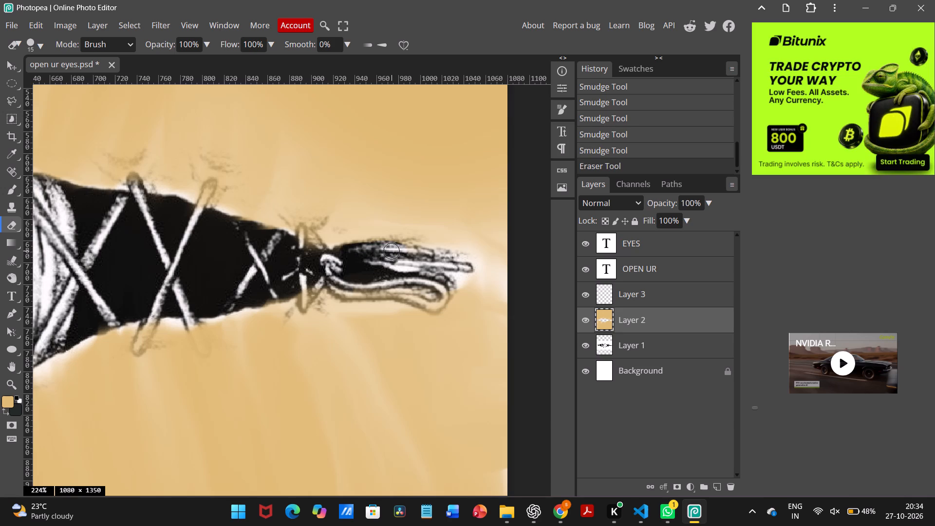
left_click_drag(392, 251, 451, 261)
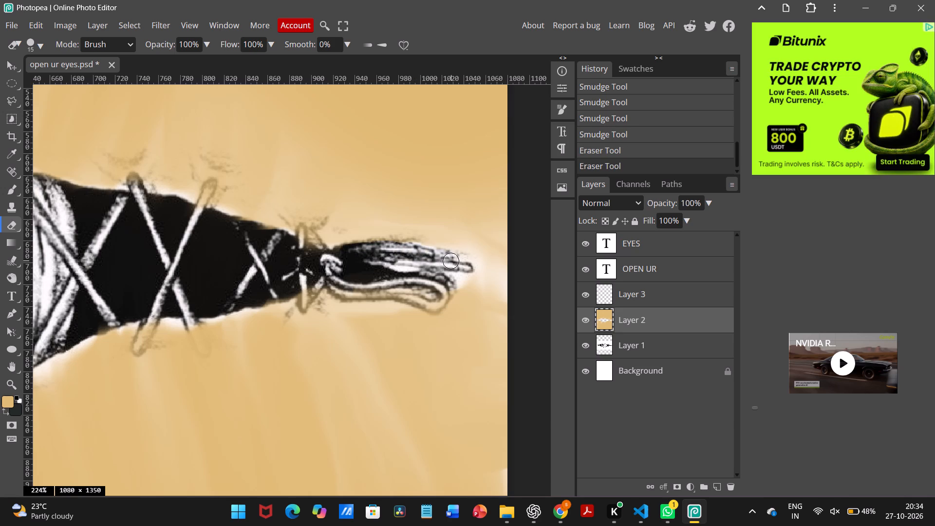
left_click_drag(335, 280, 345, 285)
left_click_drag(345, 285, 366, 290)
left_click_drag(366, 290, 414, 289)
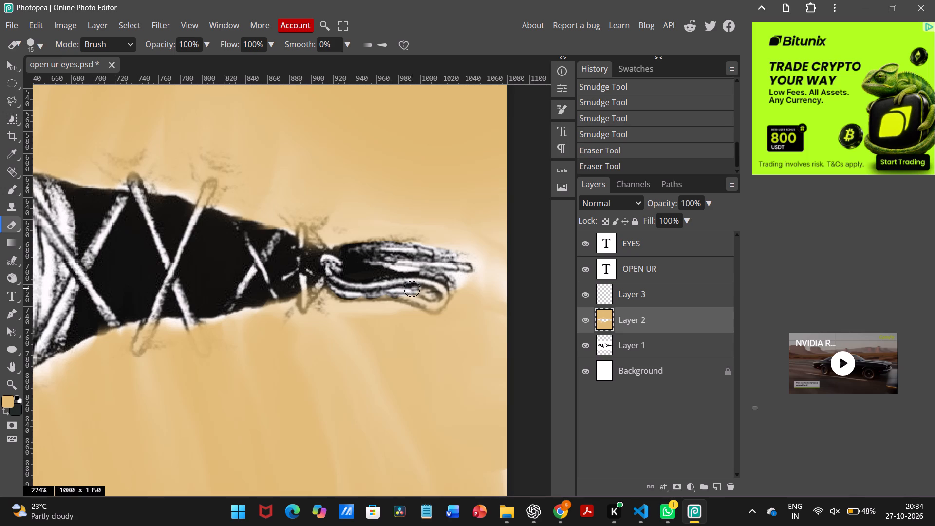
left_click_drag(414, 289, 428, 299)
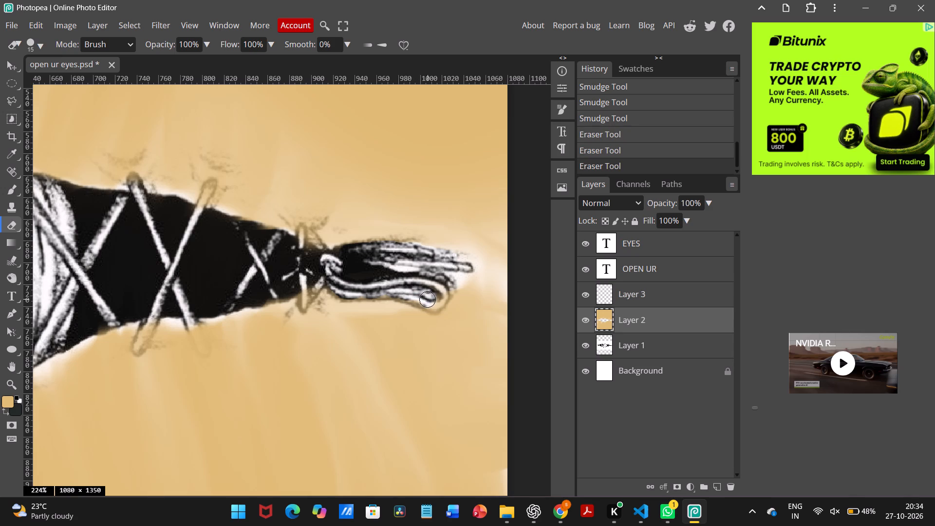
left_click(428, 299)
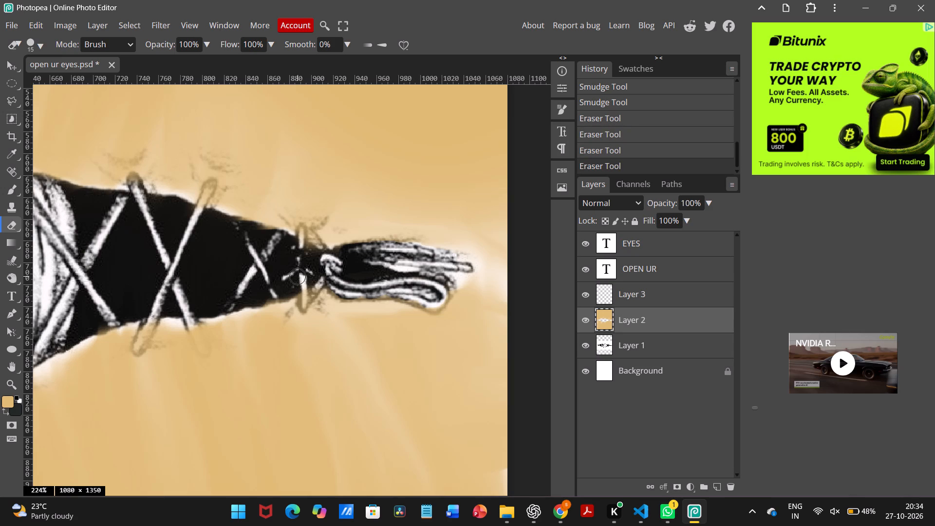
Set the eraser size to 2 px and erase the tan paint from the upper end of the long diagonal stitch over the black corner.
scroll(141, 300, "right", 1)
right_click(141, 300)
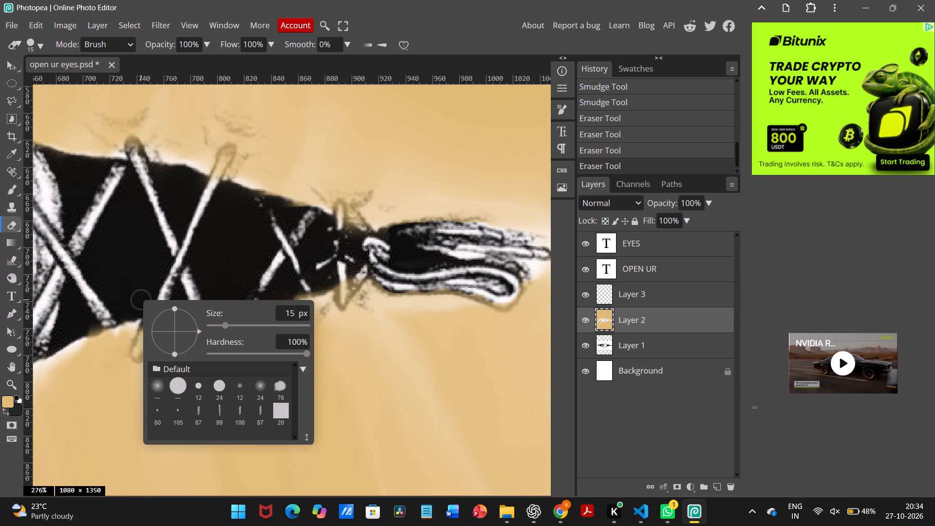
left_click(216, 325)
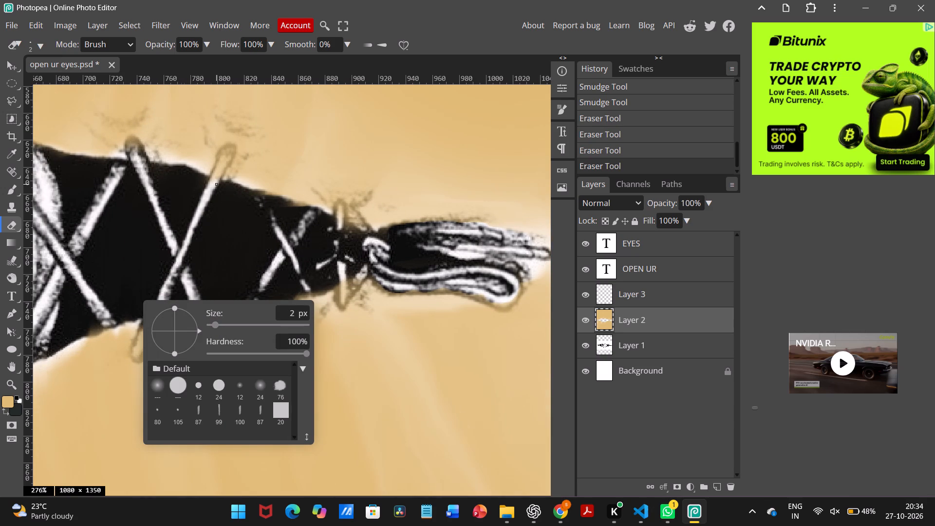
left_click_drag(210, 184, 225, 159)
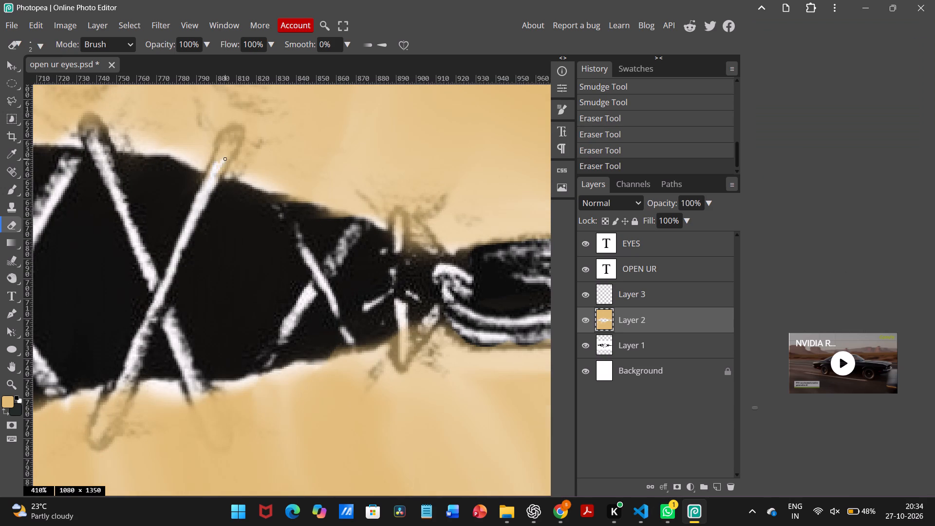
left_click_drag(225, 159, 221, 152)
left_click_drag(221, 152, 224, 141)
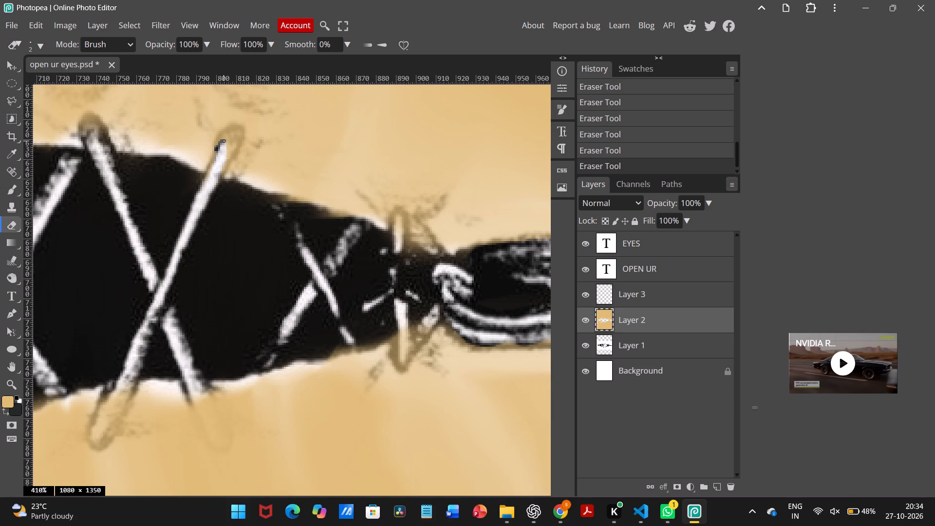
key("ctrl+z")
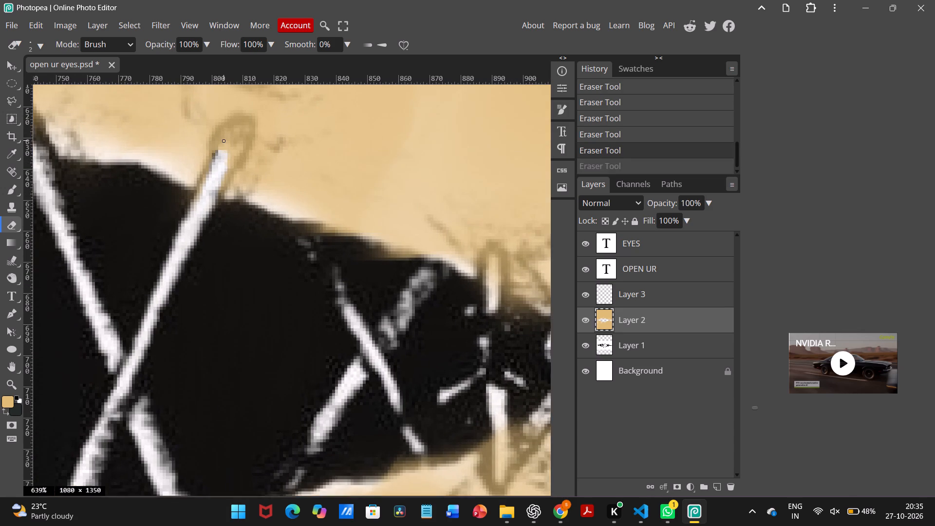
left_click_drag(224, 141, 223, 149)
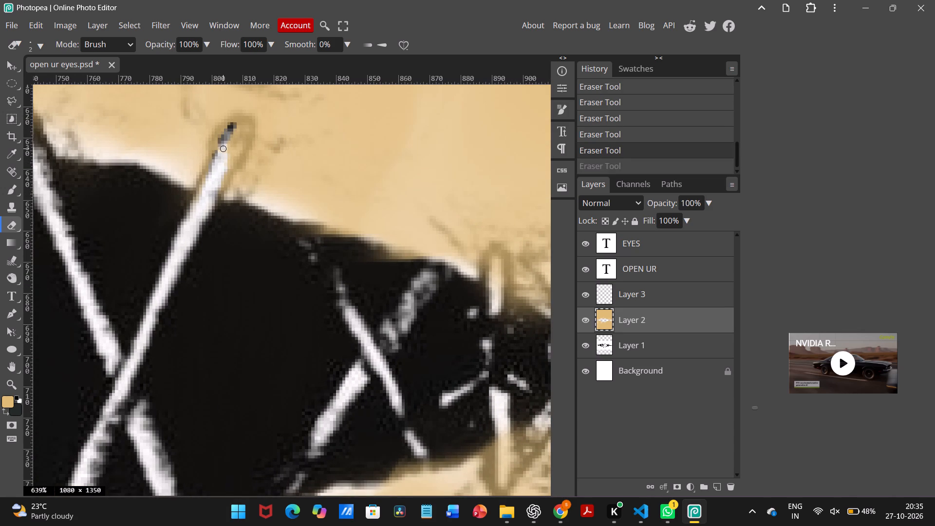
left_click_drag(223, 149, 243, 134)
left_click_drag(243, 134, 230, 161)
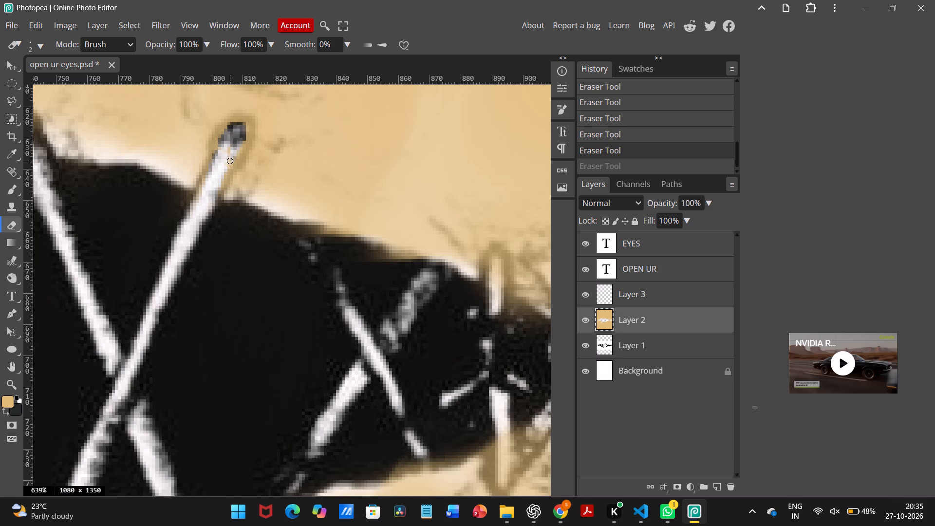
left_click_drag(230, 161, 227, 169)
left_click_drag(227, 169, 235, 155)
Erase the tan paint from the lower end of the same diagonal stitch, down to its rounded tip.
scroll(176, 321, "down", 1)
left_click_drag(165, 296, 149, 333)
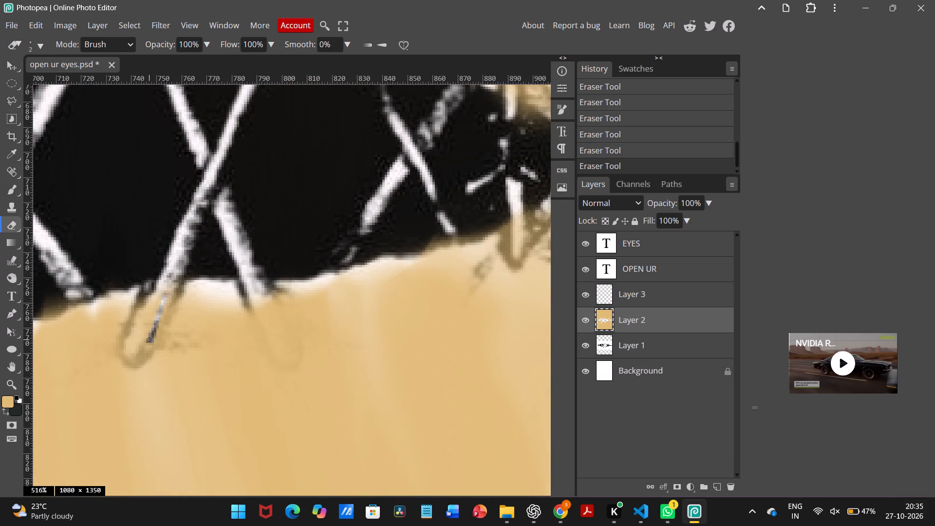
left_click_drag(149, 333, 157, 310)
left_click_drag(168, 293, 162, 288)
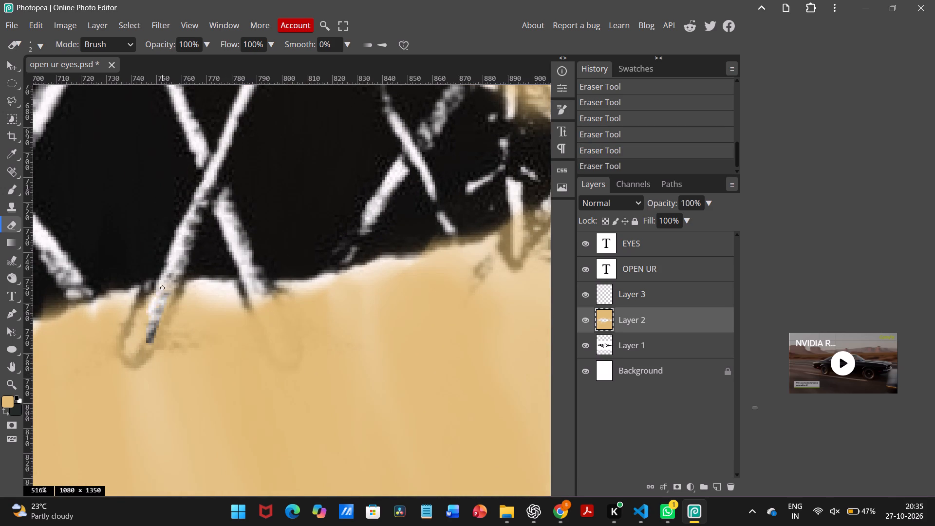
left_click_drag(162, 288, 139, 320)
left_click_drag(139, 320, 135, 333)
left_click_drag(135, 333, 139, 339)
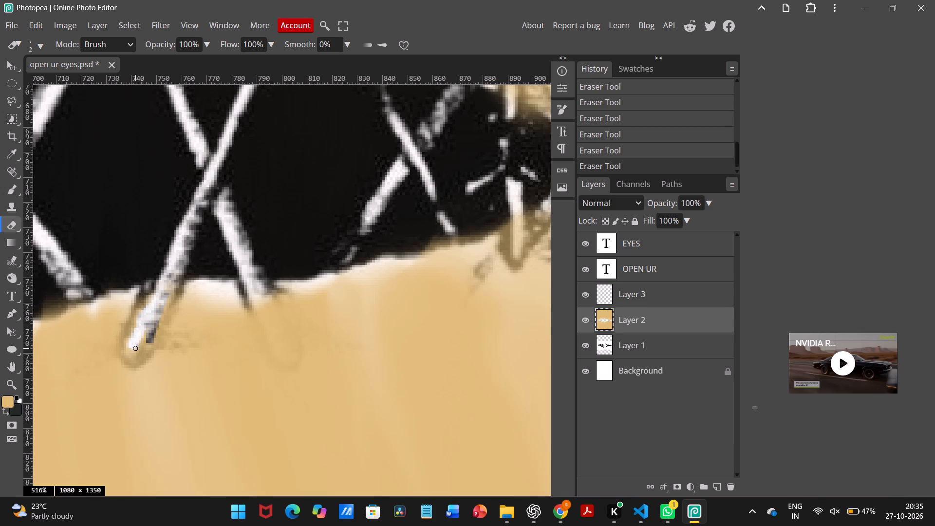
left_click_drag(139, 339, 128, 344)
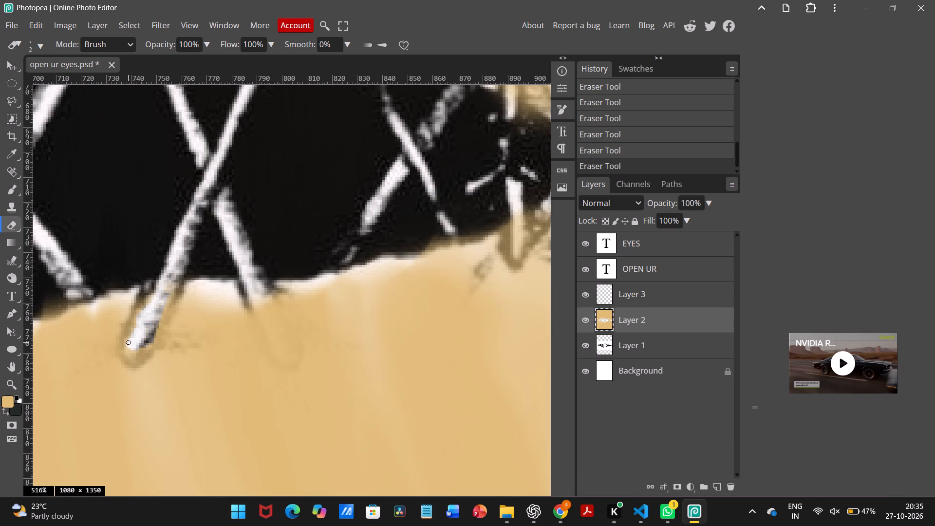
left_click(130, 340)
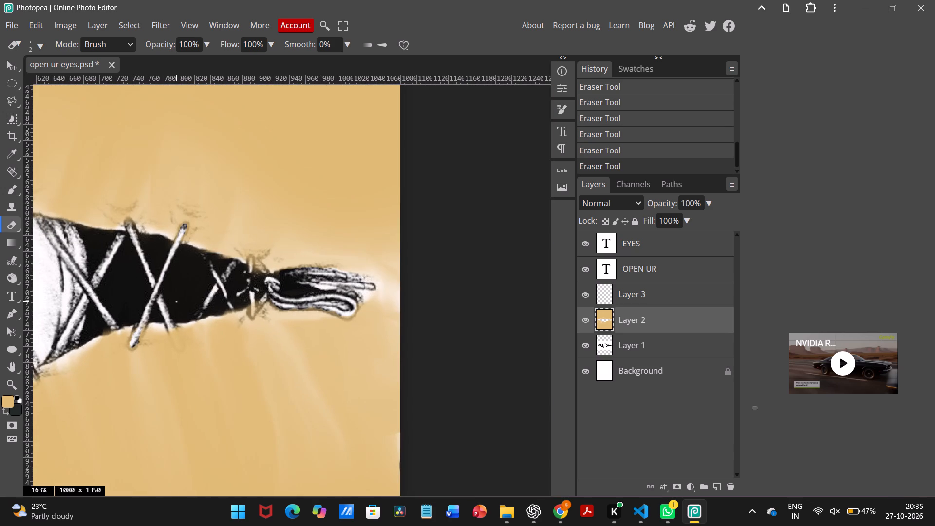
Erase the tan paint along the knot-facing edge of that stitch's lower end to uncover its dark outline.
scroll(176, 301, "right", 1)
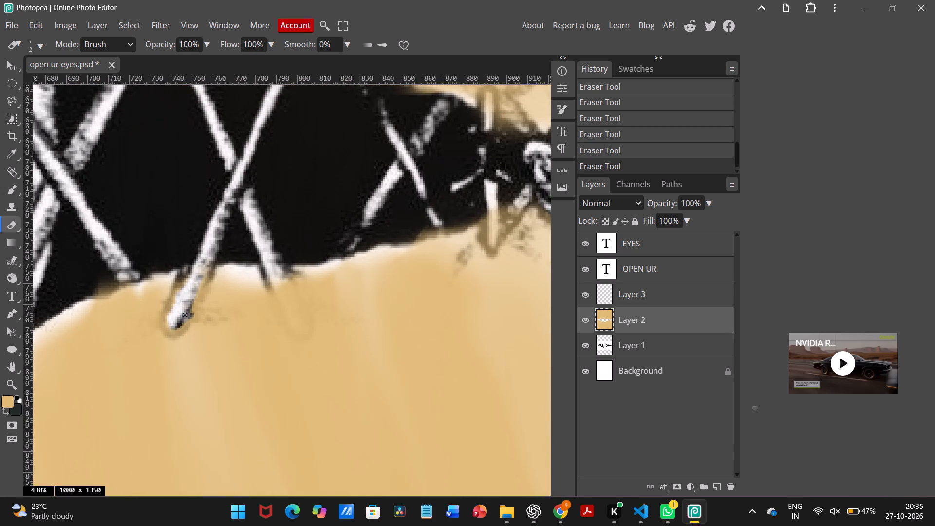
left_click_drag(211, 269, 199, 307)
left_click_drag(199, 307, 194, 318)
left_click_drag(192, 318, 195, 311)
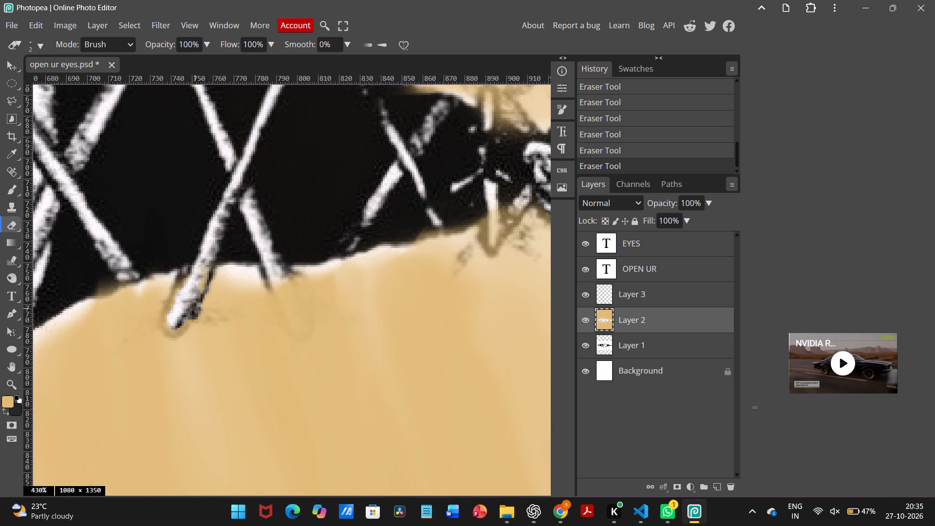
left_click_drag(195, 311, 202, 278)
left_click_drag(202, 278, 204, 268)
left_click_drag(204, 268, 205, 272)
left_click_drag(205, 272, 206, 276)
Erase the tan paint on Layer 2 along the black corner's lower edge, from the small crossed stitches to the vertical stitch beside the knot.
scroll(206, 276, "right", 1)
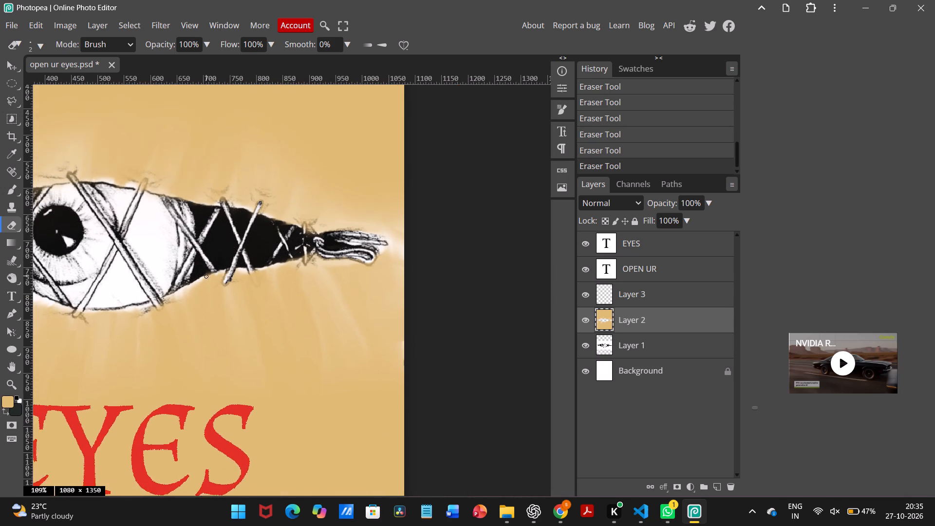
scroll(206, 276, "right", 1)
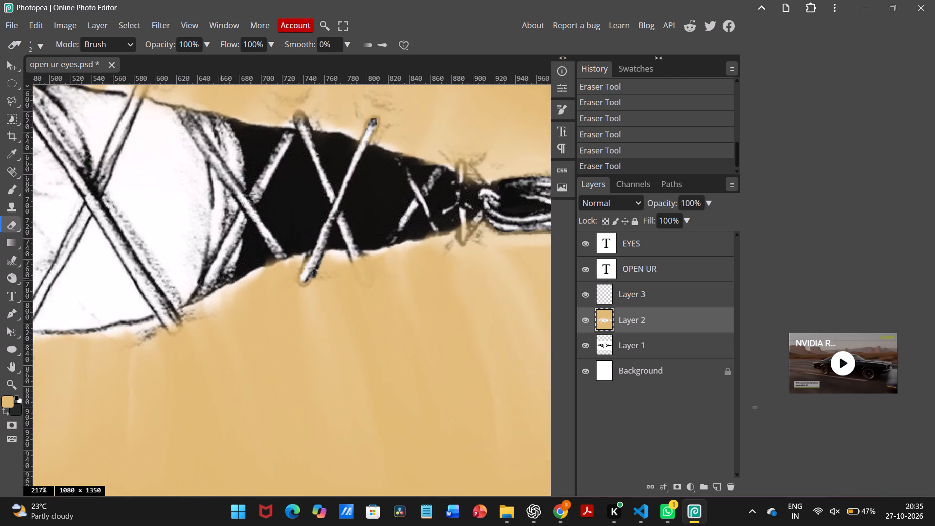
scroll(222, 279, "left", 2)
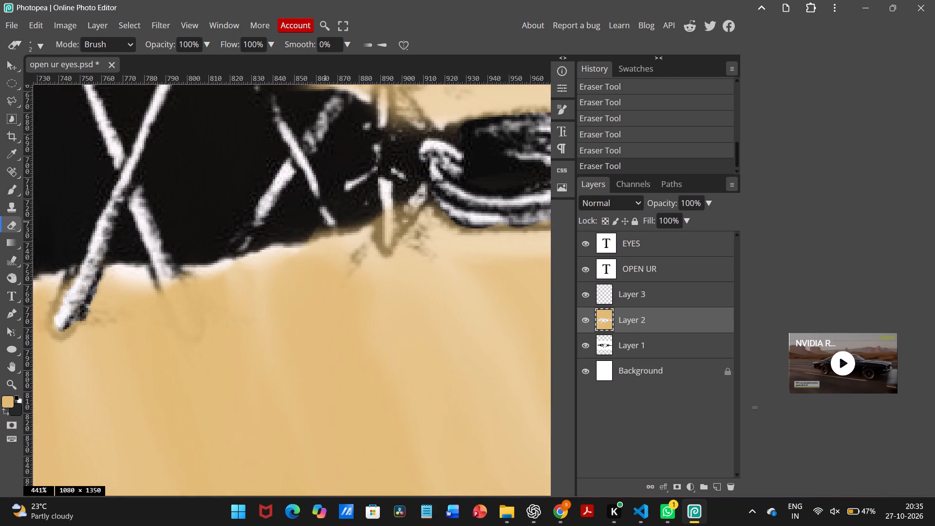
left_click_drag(283, 236, 287, 233)
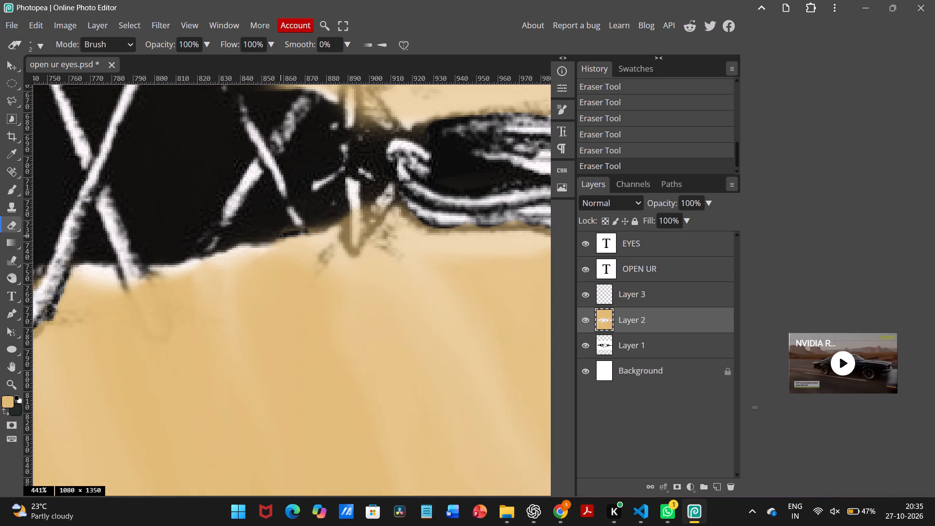
left_click_drag(287, 233, 316, 225)
left_click_drag(316, 225, 271, 231)
left_click_drag(271, 231, 239, 232)
left_click_drag(239, 232, 300, 204)
left_click_drag(300, 204, 260, 196)
left_click_drag(323, 203, 315, 203)
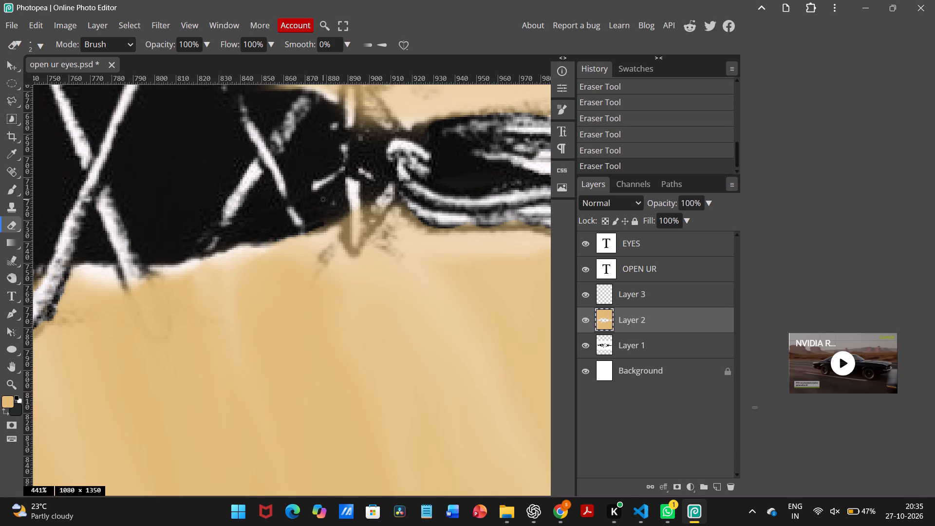
left_click_drag(315, 203, 339, 210)
left_click_drag(339, 210, 344, 213)
Erase the tan paint from the vertical stitch's lower end and the short slanted strand linking it to the knot.
left_click_drag(357, 198, 355, 235)
left_click_drag(355, 235, 358, 243)
left_click_drag(384, 206, 356, 216)
left_click_drag(356, 216, 374, 215)
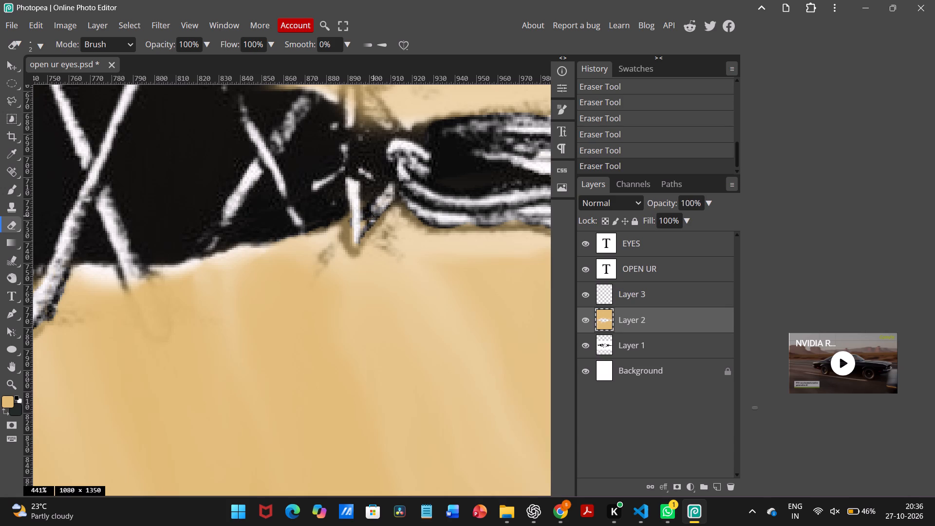
left_click_drag(374, 215, 364, 202)
Erase the tan paint from the upper end of the vertical stitch beside the knot, up to its dark tip.
scroll(364, 202, "up", 1)
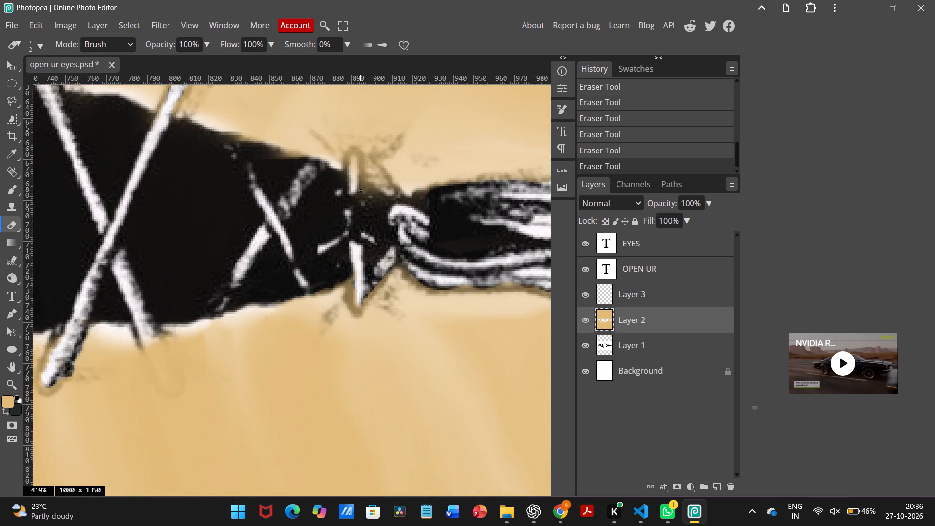
left_click_drag(361, 190, 348, 151)
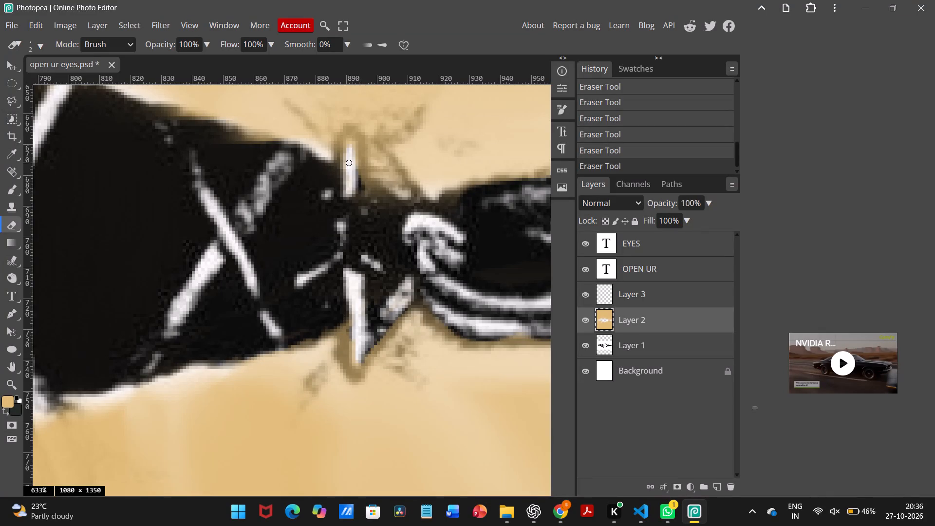
left_click_drag(348, 151, 350, 149)
left_click_drag(350, 149, 355, 160)
Erase the tan paint from the short slanted strand between the vertical stitch's upper end and the knot, including the gap beside it.
left_click_drag(402, 194, 371, 170)
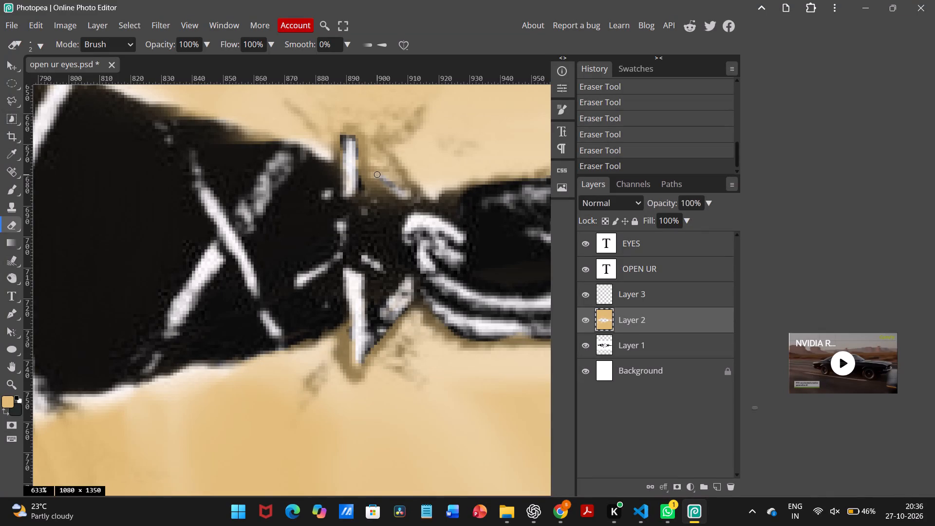
left_click_drag(371, 170, 372, 156)
left_click_drag(382, 163, 399, 177)
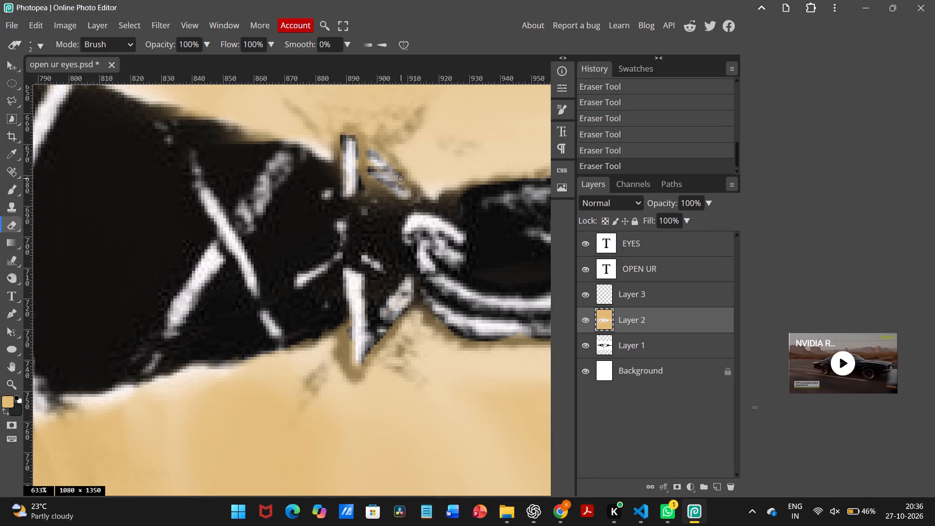
left_click_drag(399, 177, 370, 161)
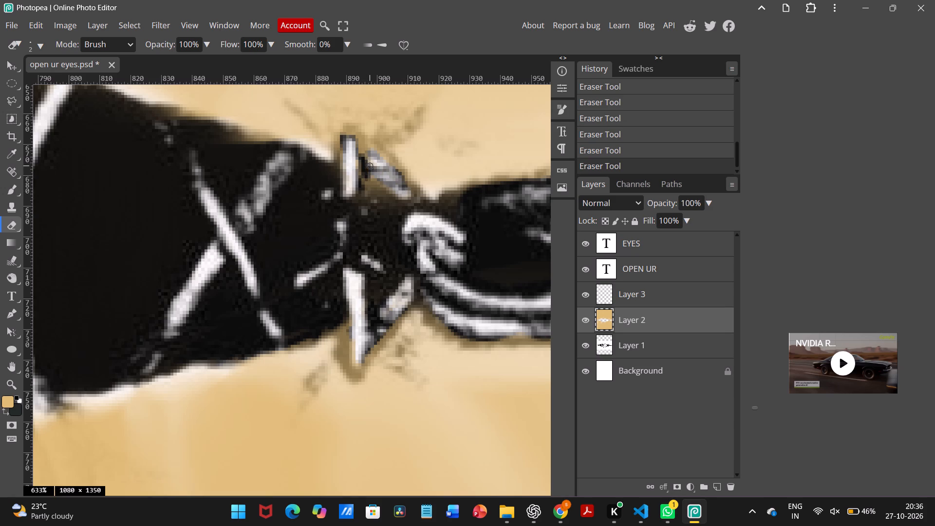
left_click_drag(370, 161, 374, 158)
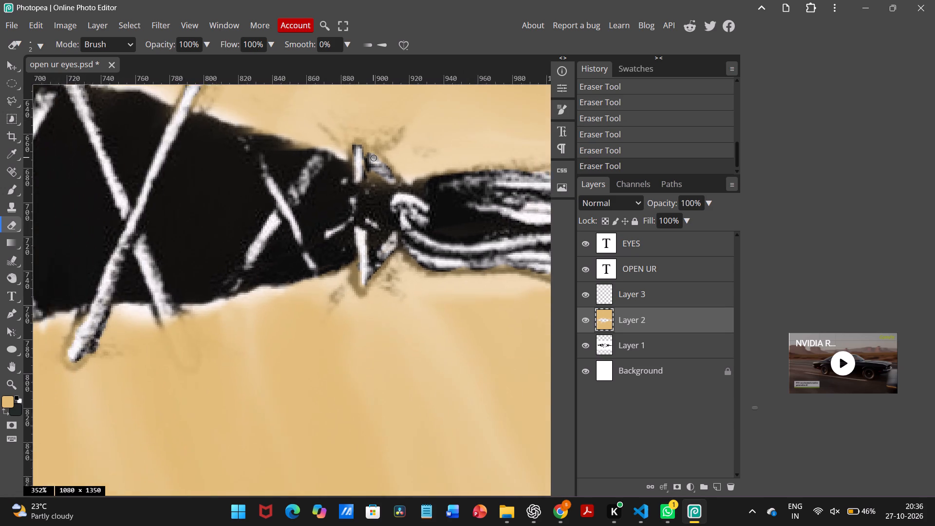
left_click_drag(374, 178, 377, 175)
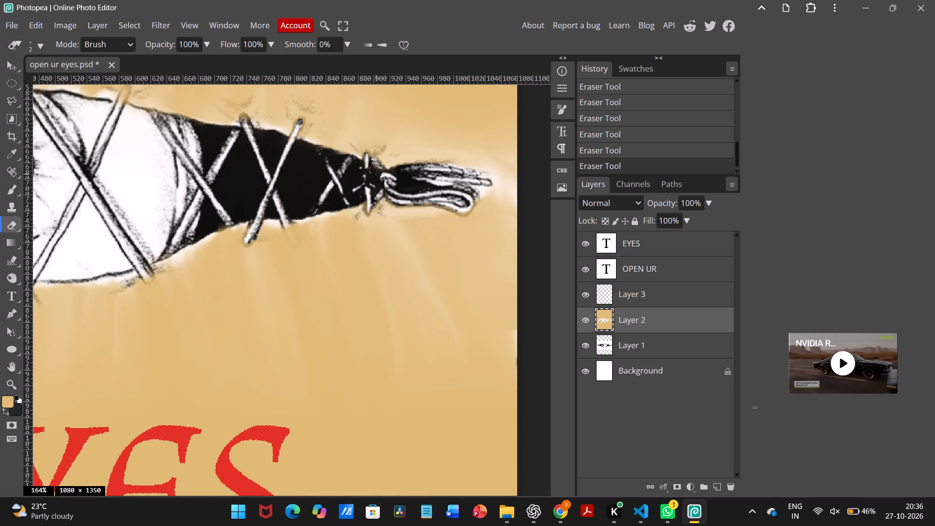
left_click_drag(377, 175, 378, 167)
left_click_drag(378, 167, 375, 166)
Erase the tan paint from the upper tip of the opposing diagonal stitch that crosses the long one over the black corner.
scroll(307, 177, "right", 1)
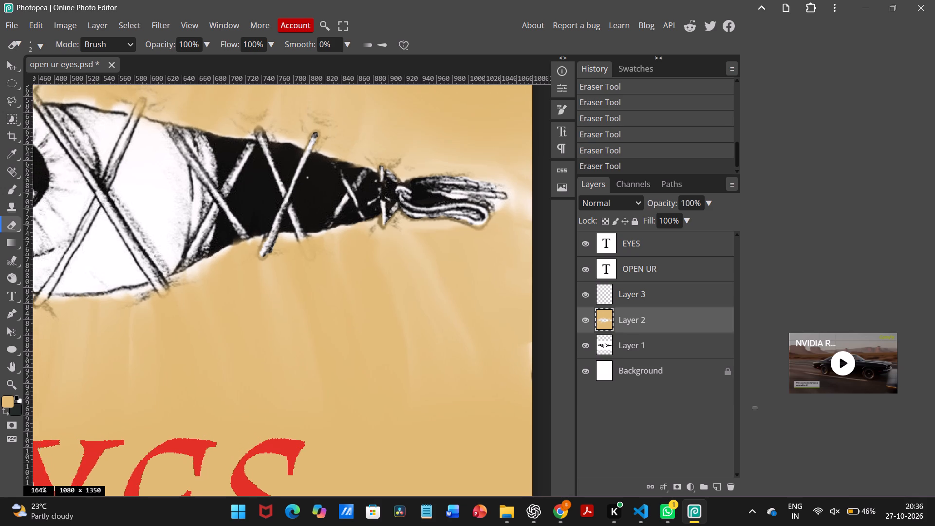
scroll(250, 131, "up", 1)
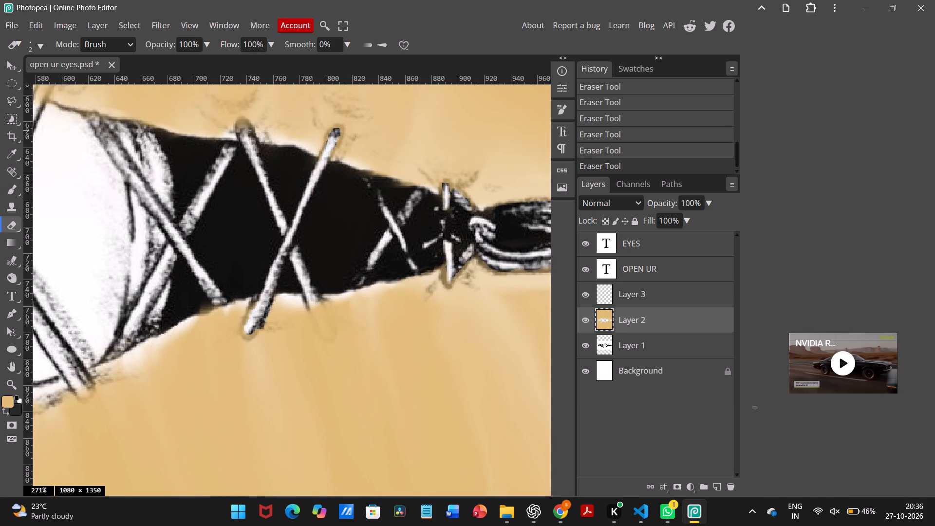
left_click_drag(249, 145, 242, 131)
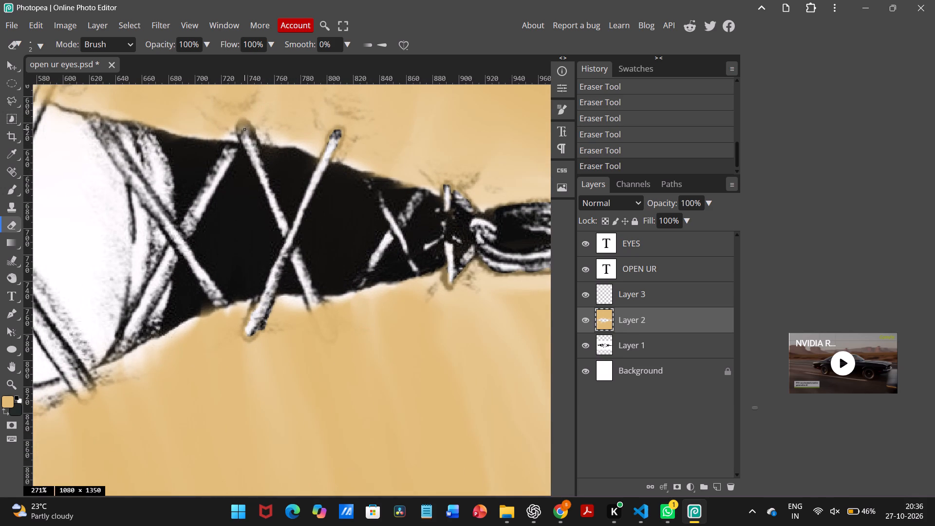
left_click_drag(242, 131, 244, 130)
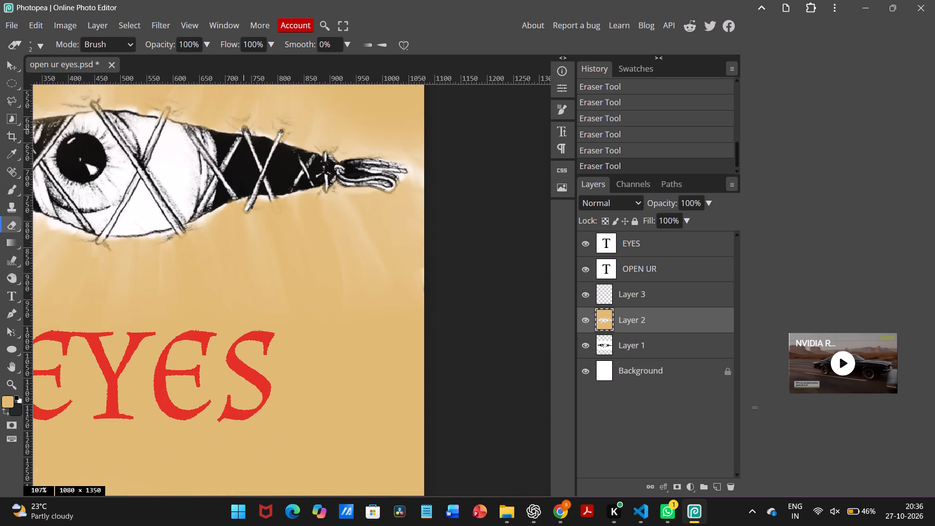
Erase the tan patch on the black corner's lower edge, between the white of the eye and the long diagonal stitch's lower end.
scroll(245, 207, "up", 1)
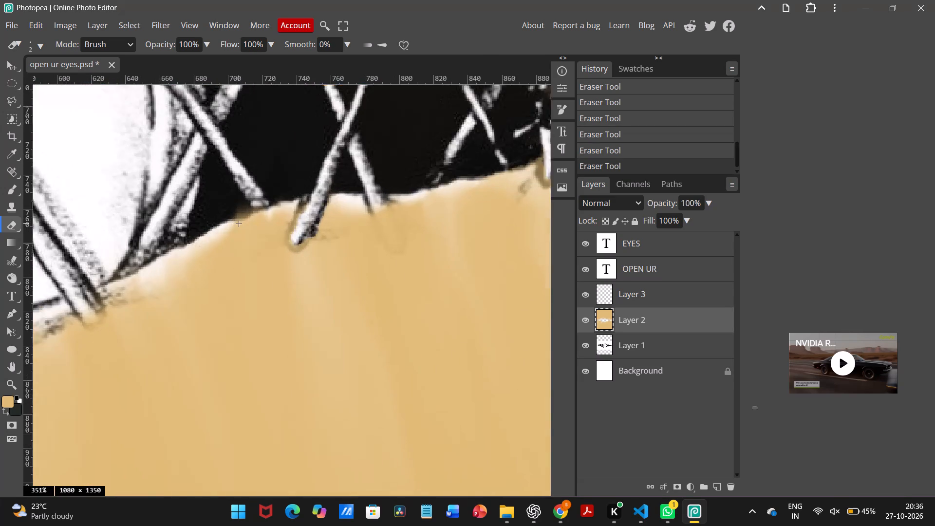
left_click_drag(247, 212, 237, 211)
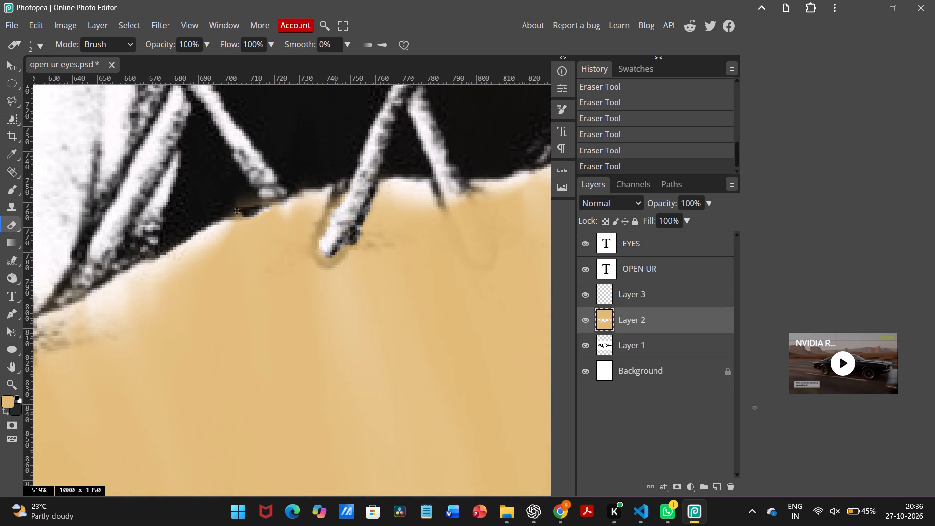
left_click_drag(237, 211, 236, 202)
left_click_drag(236, 202, 244, 212)
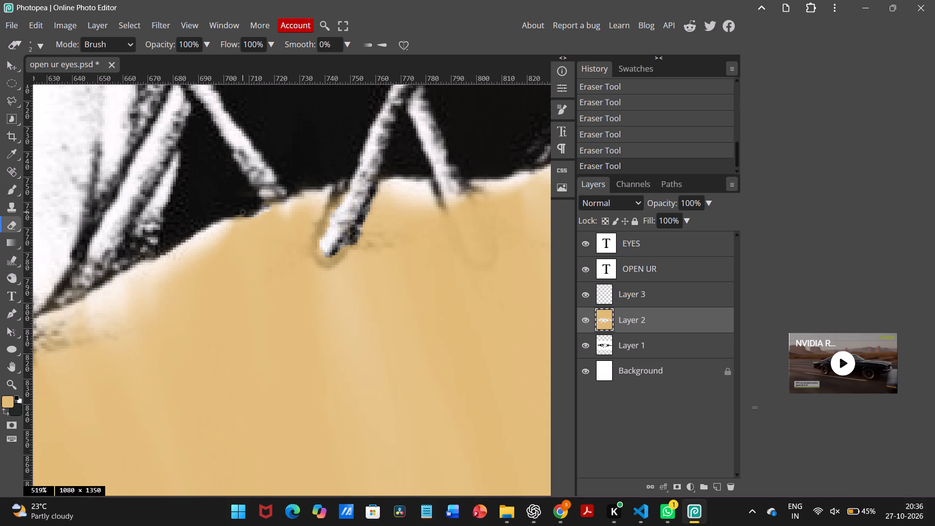
left_click_drag(244, 212, 270, 202)
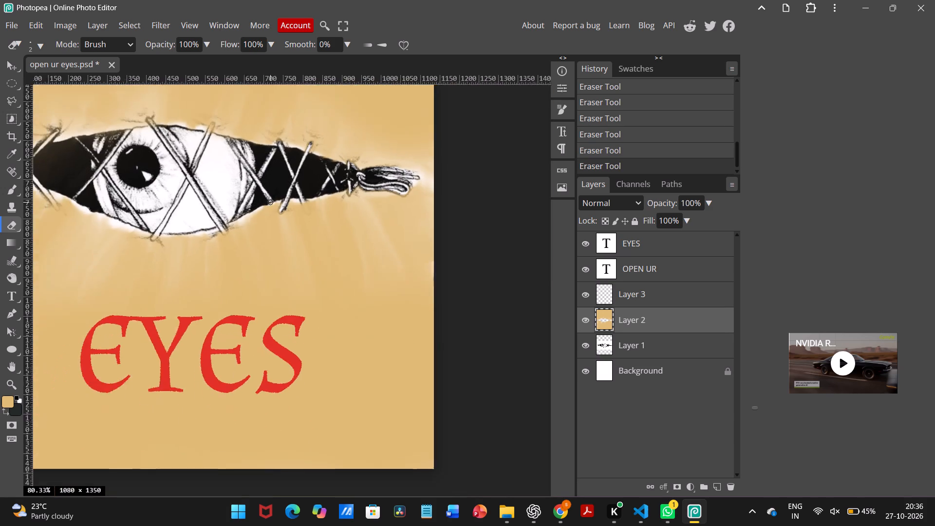
scroll(207, 196, "right", 1)
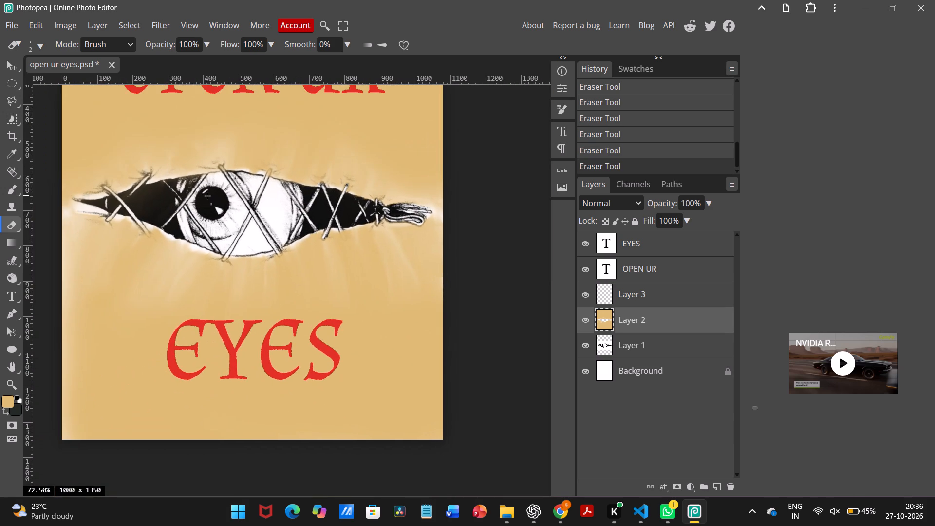
Erase the tan paint along the upper half of the short diagonal stitch over the black corner opposite the knotted cord.
scroll(207, 196, "up", 2)
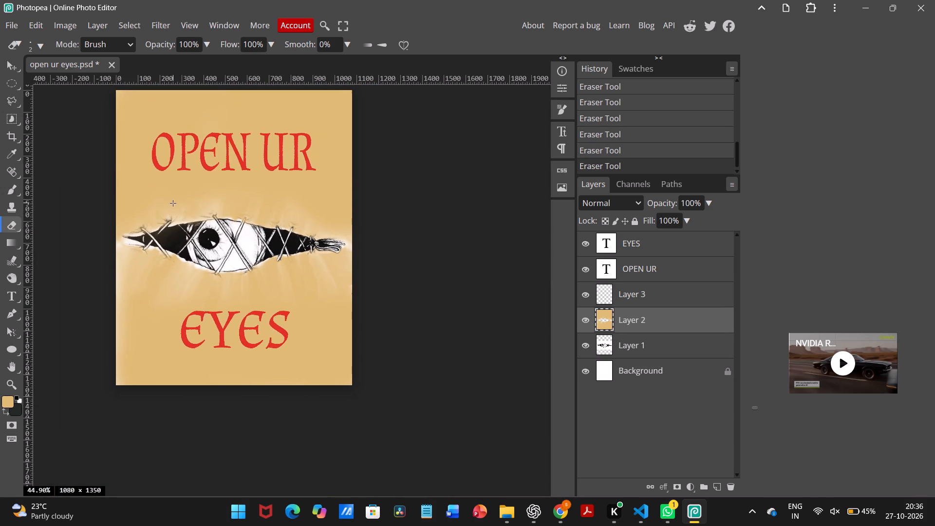
scroll(163, 255, "down", 1)
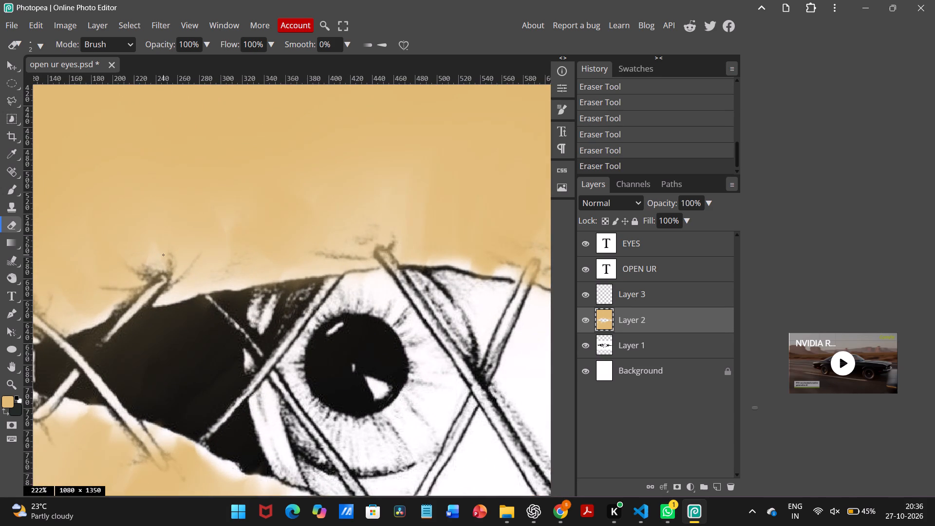
scroll(163, 255, "down", 1)
left_click_drag(141, 281, 132, 290)
left_click(132, 290)
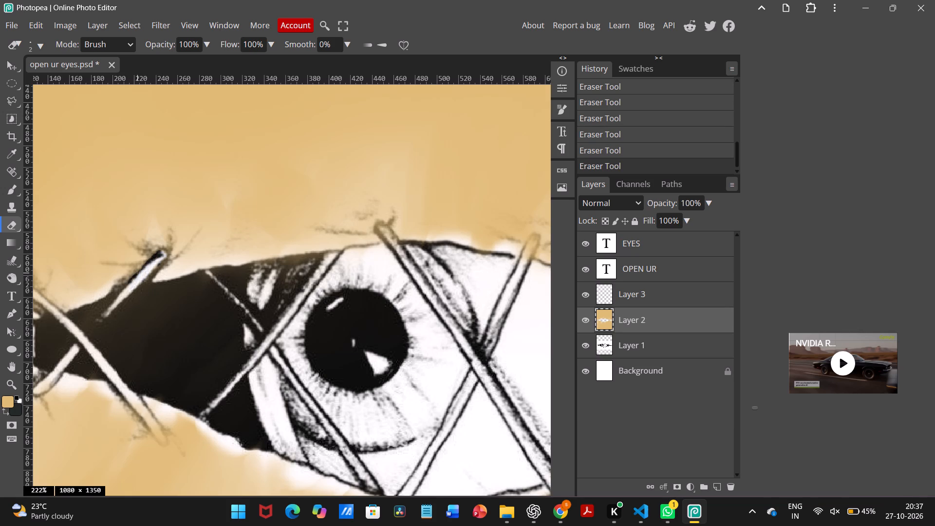
left_click_drag(129, 291, 130, 286)
left_click_drag(130, 286, 105, 315)
Erase the tan paint from the lower end of the long diagonal stitch crossing that black corner, down to its dark tip.
scroll(105, 315, "right", 1)
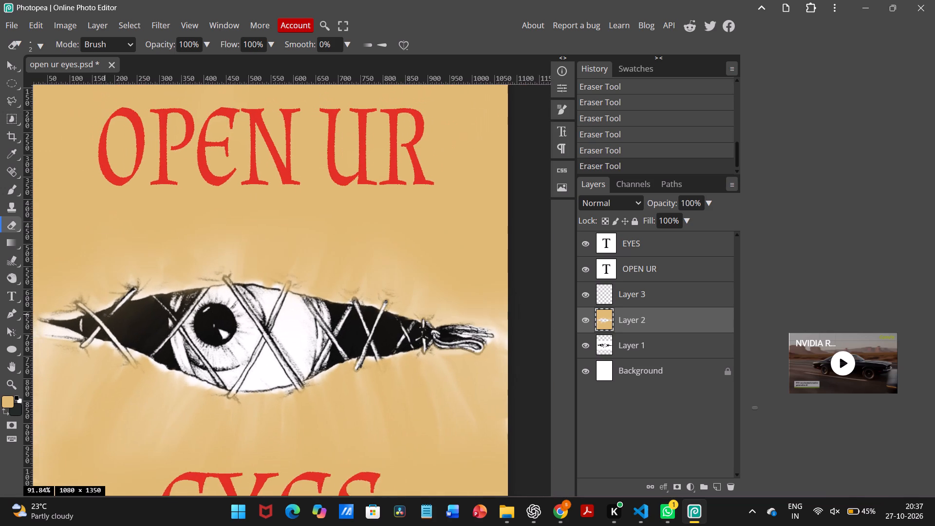
scroll(105, 315, "right", 1)
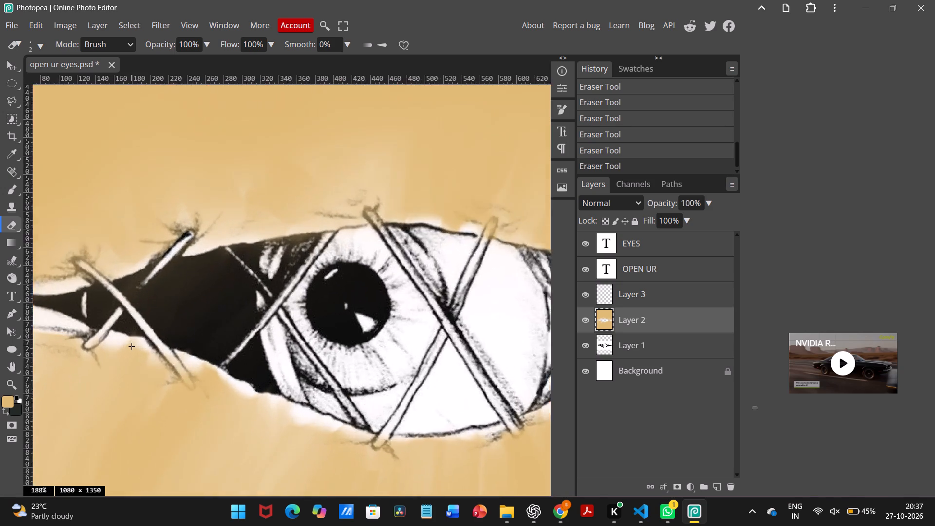
left_click_drag(171, 348, 195, 375)
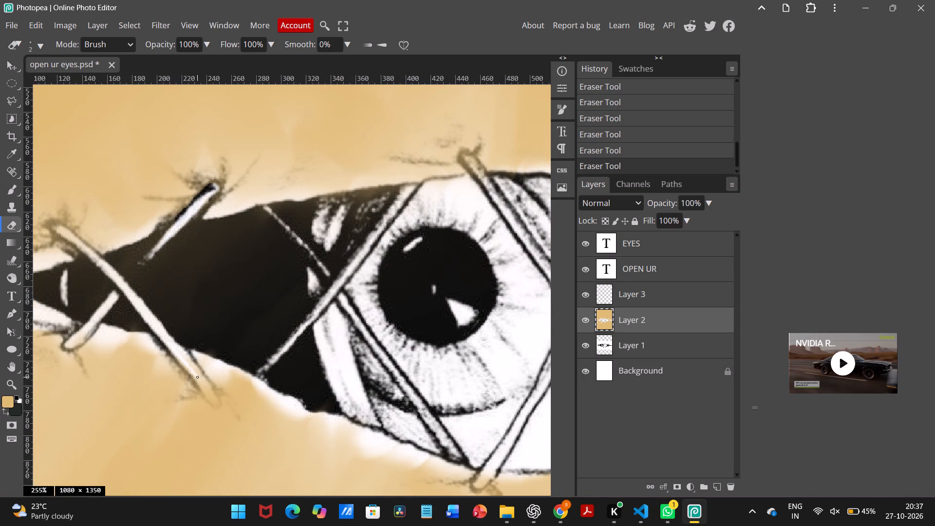
left_click_drag(195, 375, 197, 377)
left_click_drag(197, 377, 205, 382)
left_click_drag(205, 382, 213, 394)
left_click_drag(213, 394, 215, 399)
left_click_drag(215, 399, 212, 390)
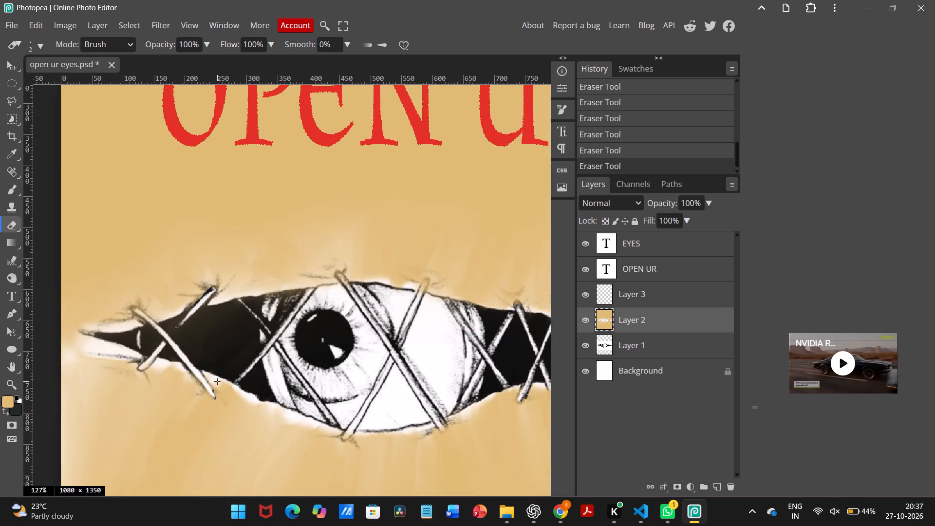
Erase the tan paint from the upper end of the same long diagonal stitch, up to its tip above the eye's outline.
scroll(216, 382, "down", 1)
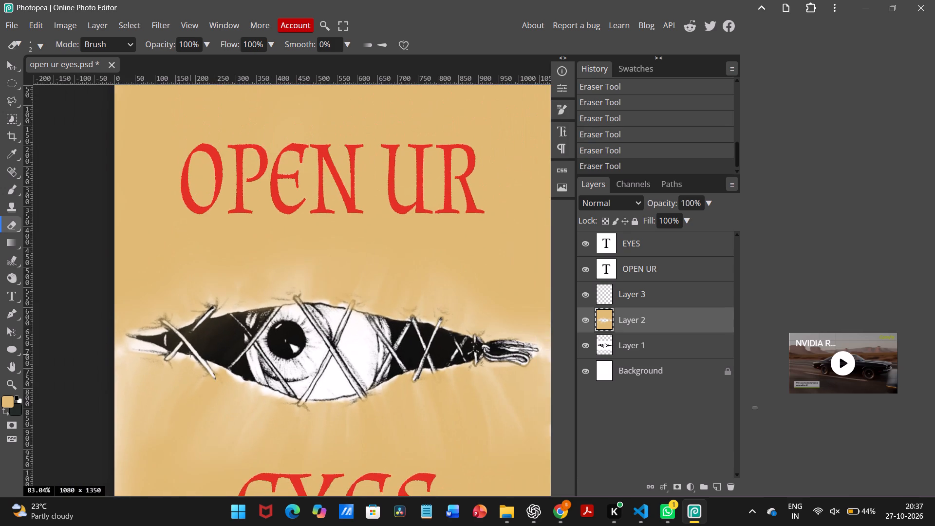
left_click_drag(166, 303, 156, 296)
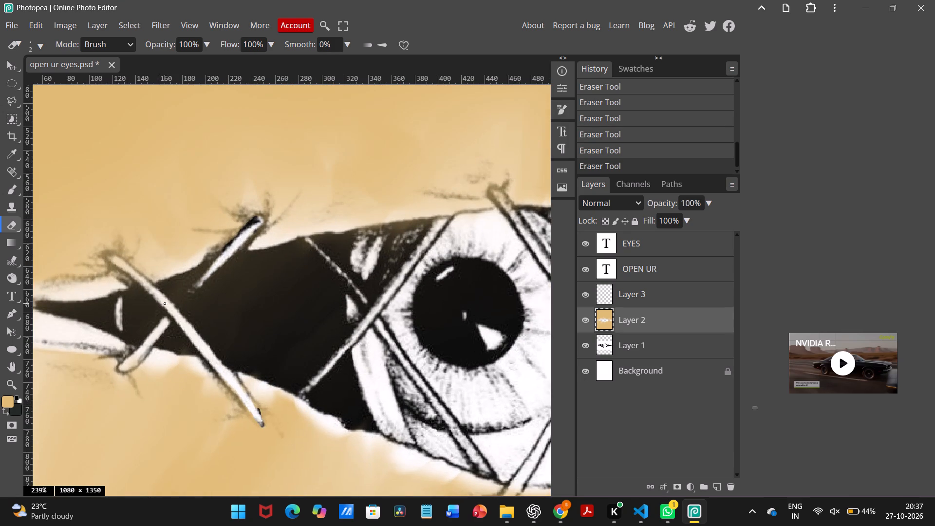
left_click_drag(156, 296, 127, 271)
left_click_drag(127, 271, 108, 257)
left_click_drag(108, 257, 113, 261)
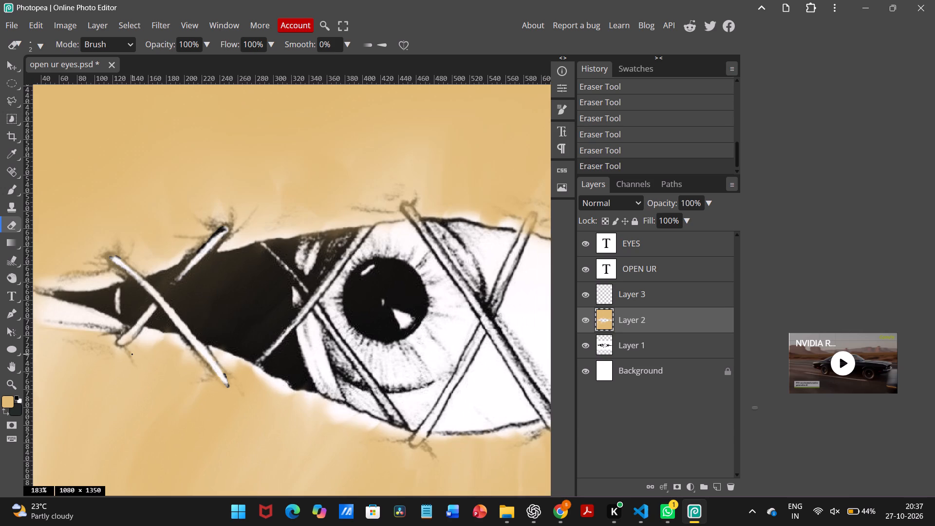
Erase the tan paint from the lower end of the short stitch crossing behind the long diagonal one in the black corner.
left_click_drag(130, 311, 135, 310)
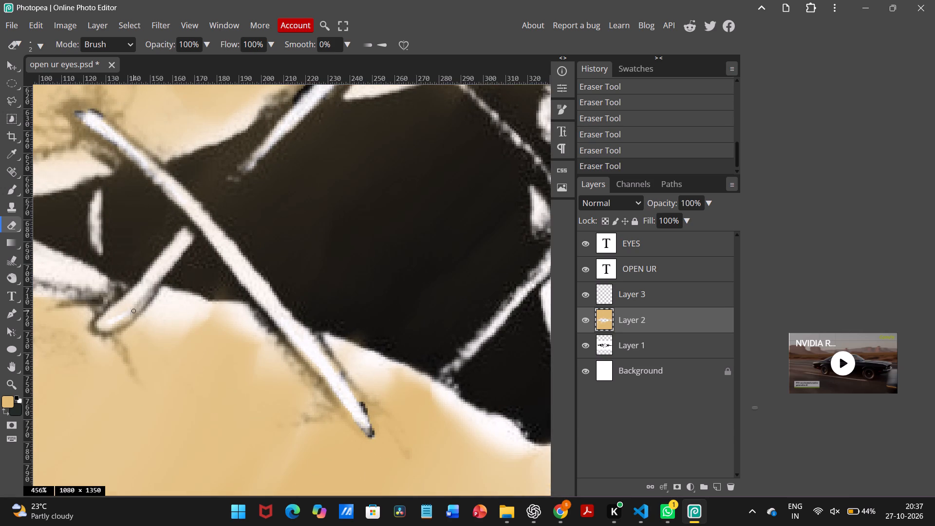
left_click_drag(135, 310, 134, 312)
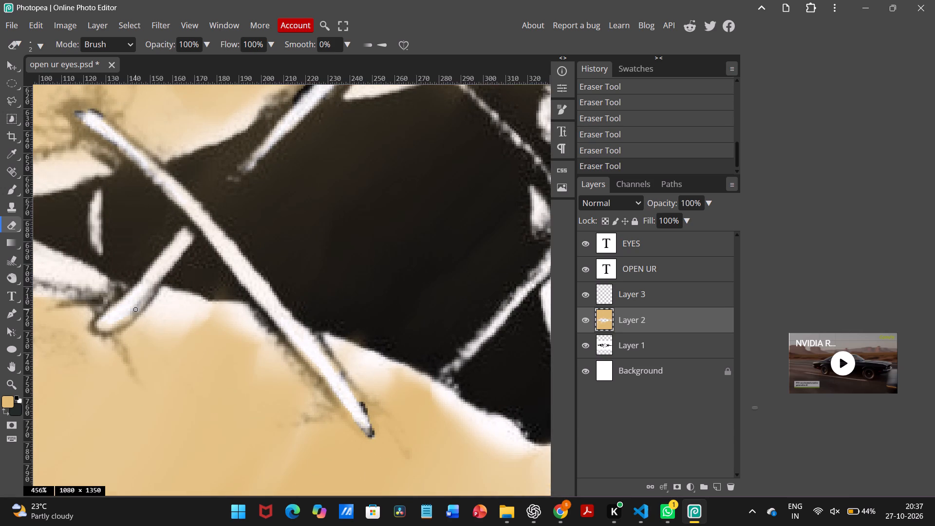
left_click_drag(134, 312, 132, 318)
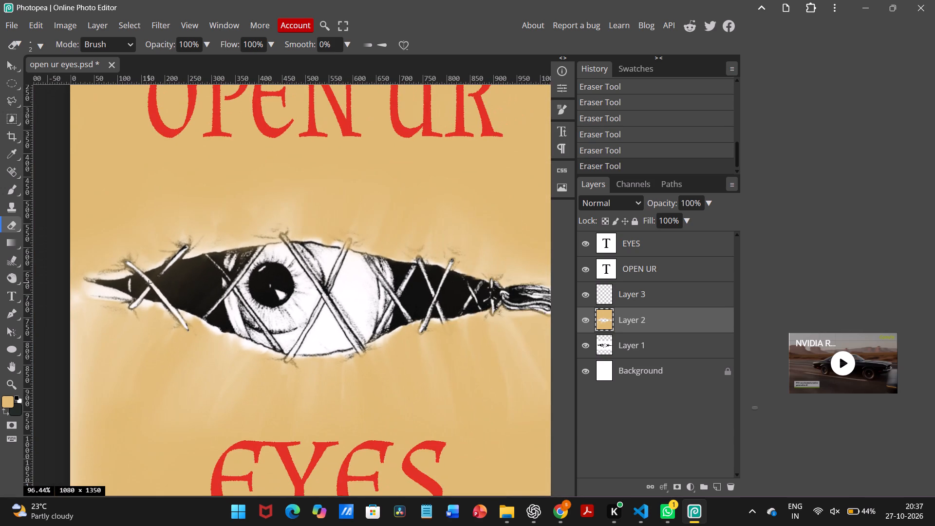
Erase the tan paint from the lower tip of the diagonal stitch that ends on the lower eyelid just below the iris.
scroll(267, 292, "up", 1)
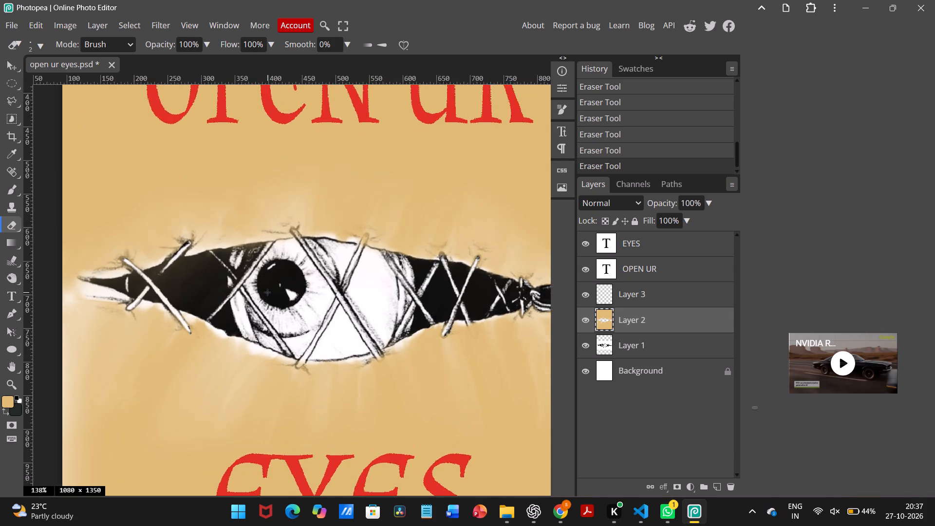
scroll(340, 392, "down", 1)
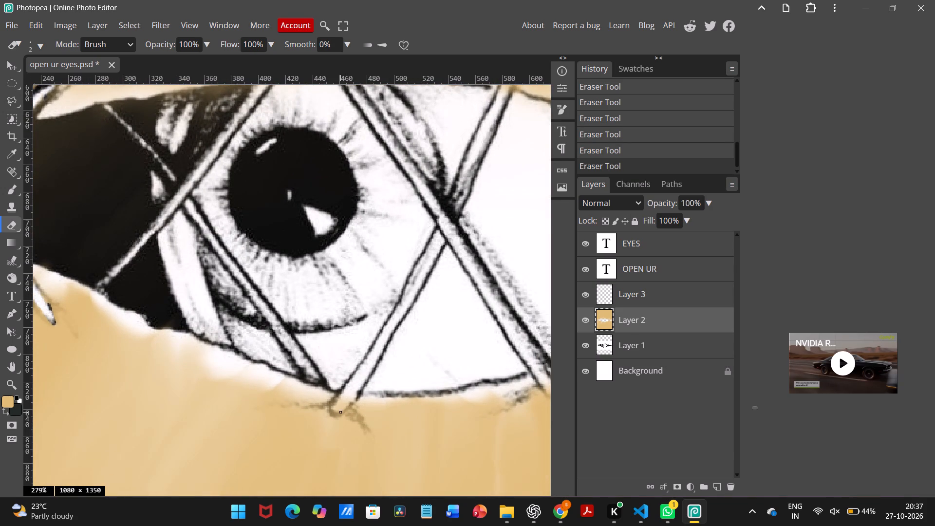
left_click_drag(351, 398, 334, 411)
left_click_drag(334, 411, 351, 401)
left_click_drag(351, 401, 342, 409)
Erase the tan paint from the upper end of the long diagonal stitch that starts on the upper eyelid above the iris.
scroll(364, 344, "up", 2)
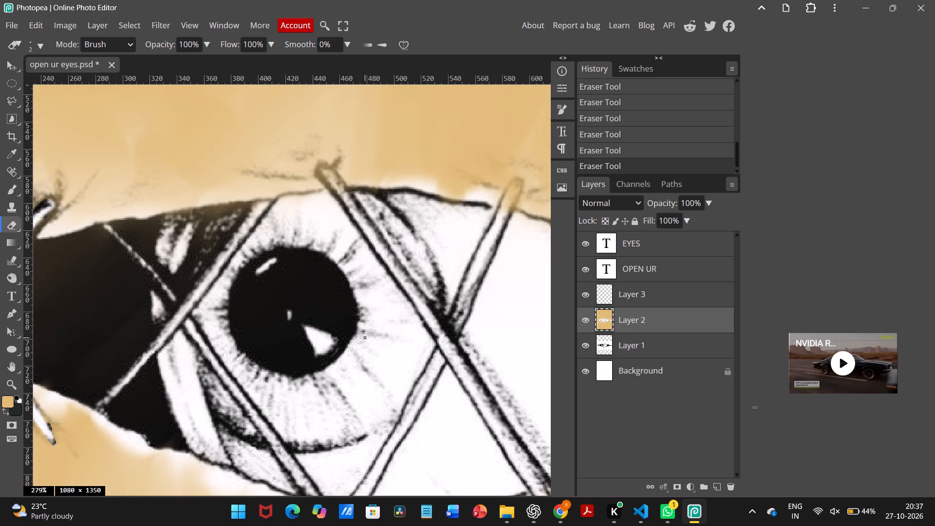
scroll(347, 210, "up", 1)
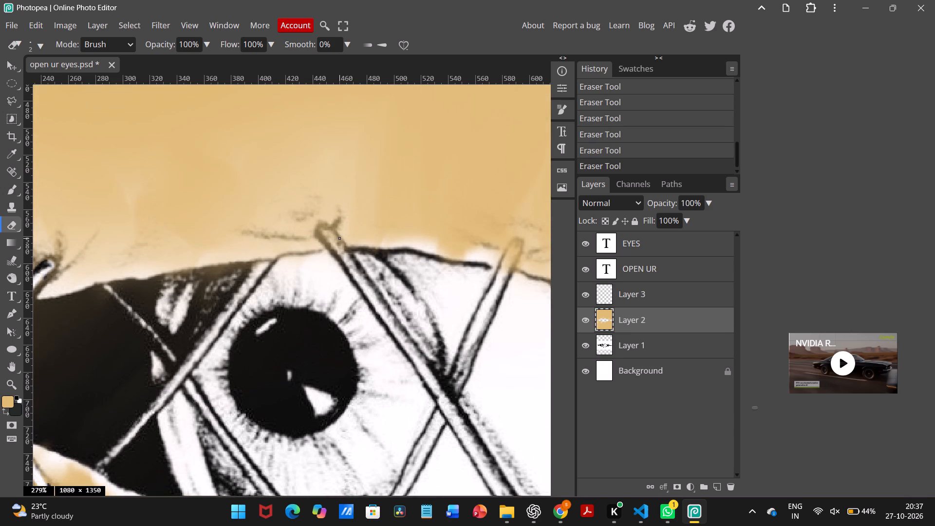
scroll(339, 238, "up", 1)
left_click_drag(353, 285, 326, 247)
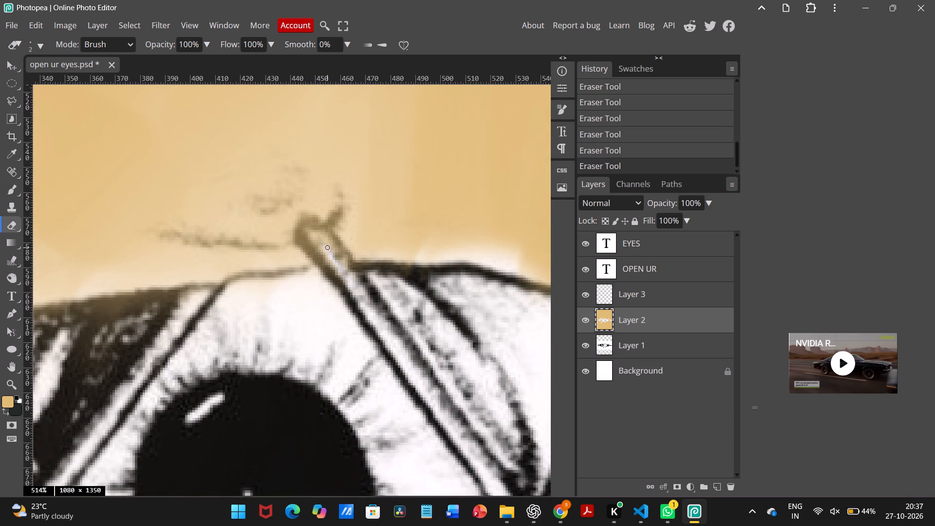
left_click_drag(334, 258, 335, 251)
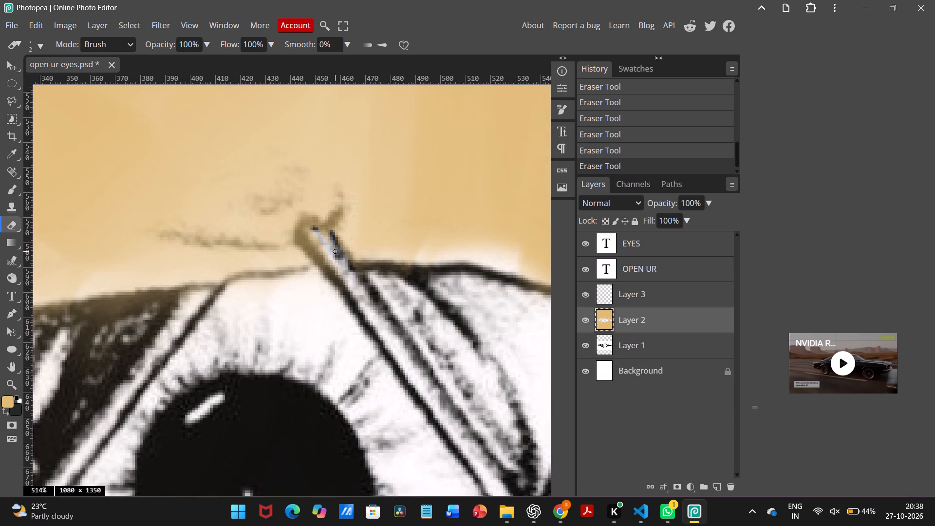
left_click_drag(335, 251, 325, 238)
left_click_drag(325, 238, 327, 237)
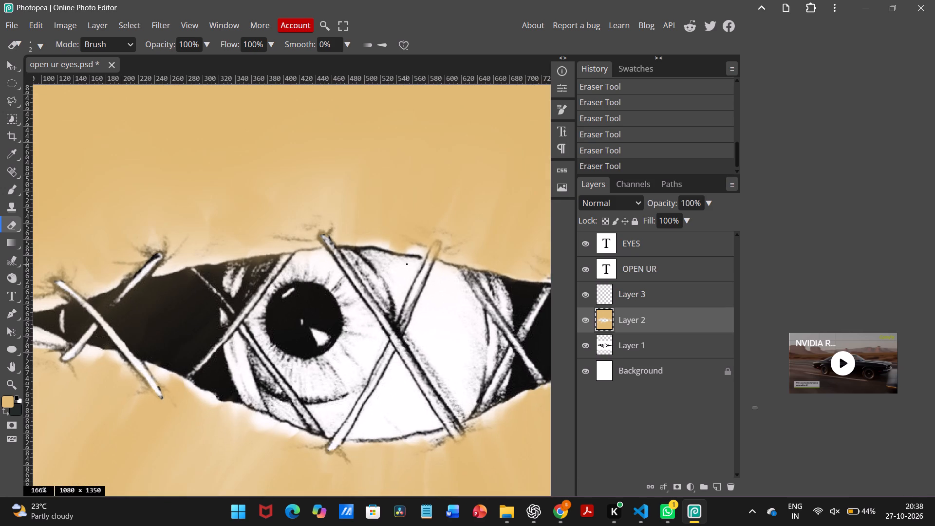
Erase the tan paint from the upper end of the opposing diagonal stitch over the white of the eye, including its dark tip and edge.
left_click_drag(396, 274, 396, 266)
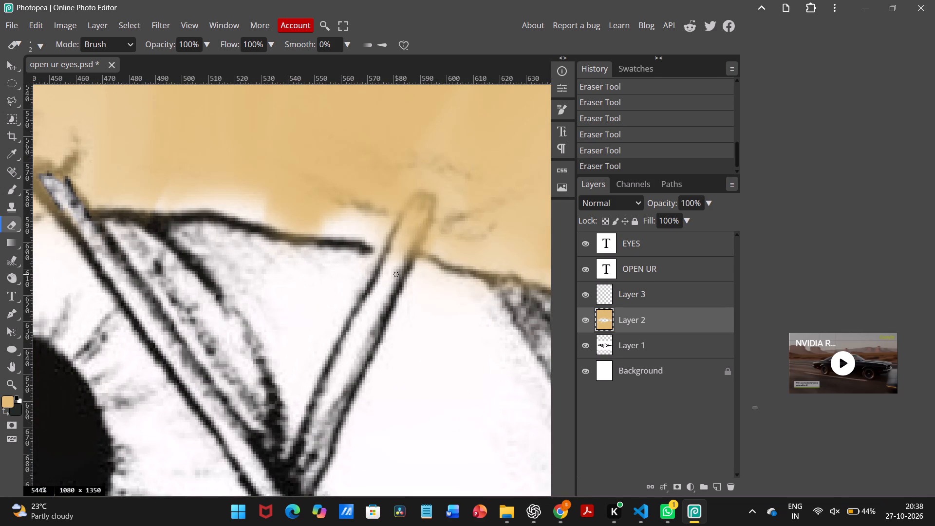
left_click_drag(396, 266, 396, 255)
double_click(396, 255)
left_click_drag(396, 255, 398, 236)
left_click_drag(398, 236, 399, 235)
left_click_drag(399, 235, 409, 214)
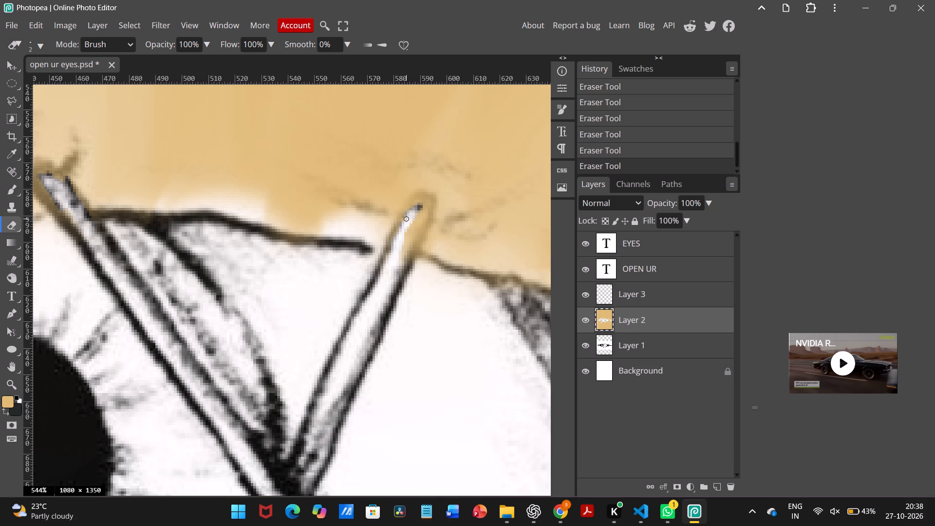
left_click_drag(409, 214, 428, 204)
left_click_drag(428, 204, 414, 232)
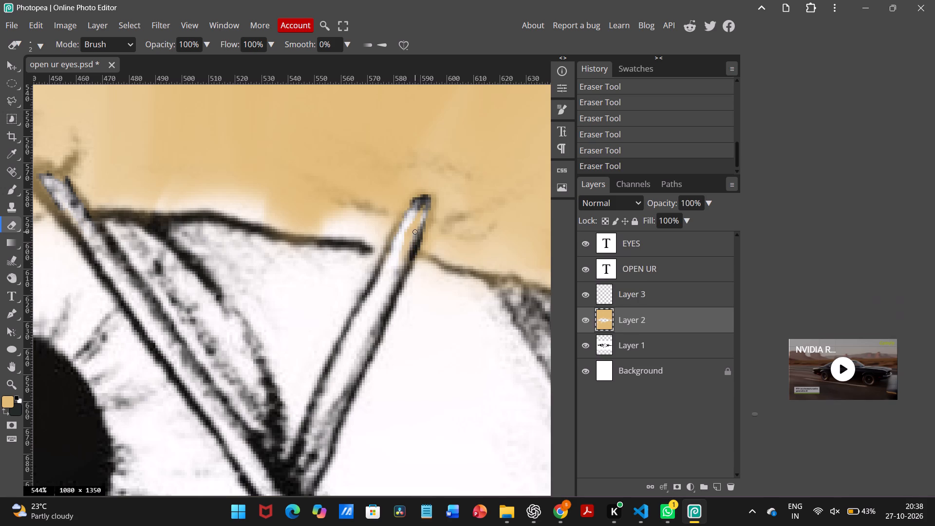
left_click_drag(414, 232, 407, 229)
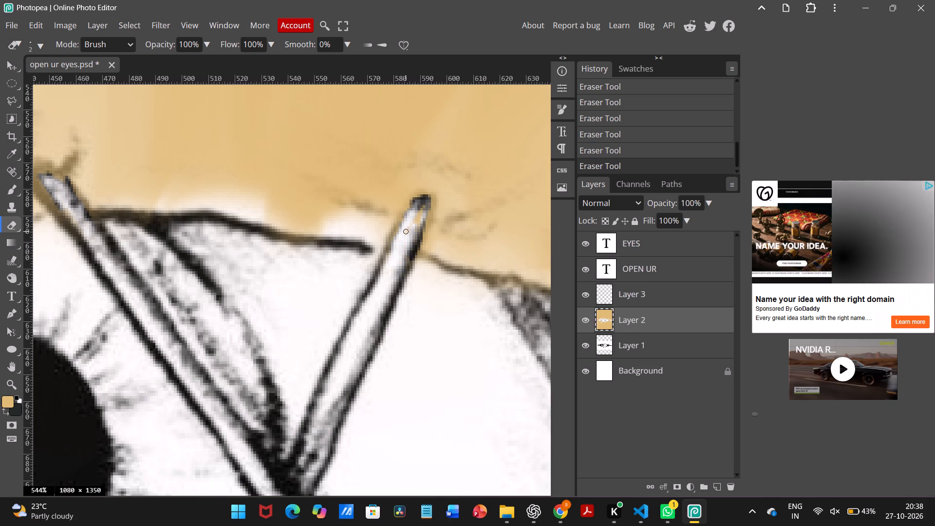
left_click_drag(407, 229, 426, 216)
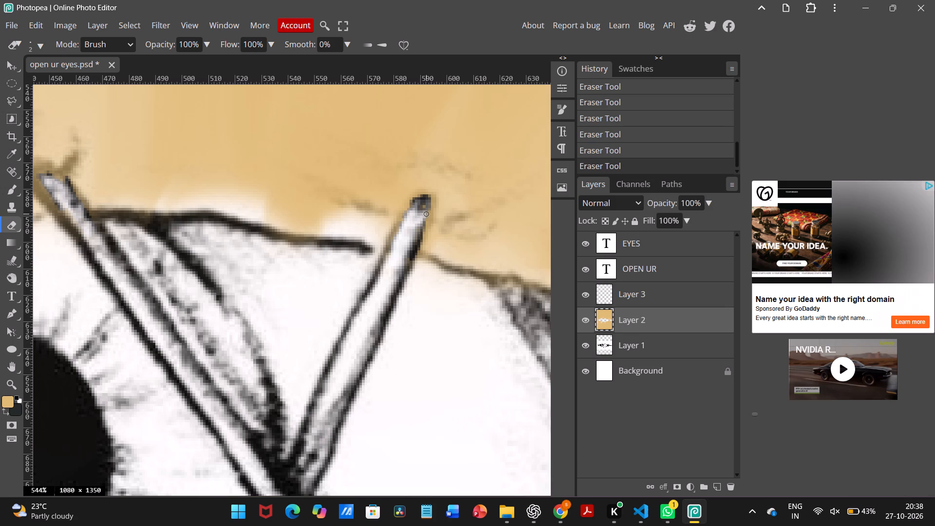
left_click_drag(426, 216, 421, 223)
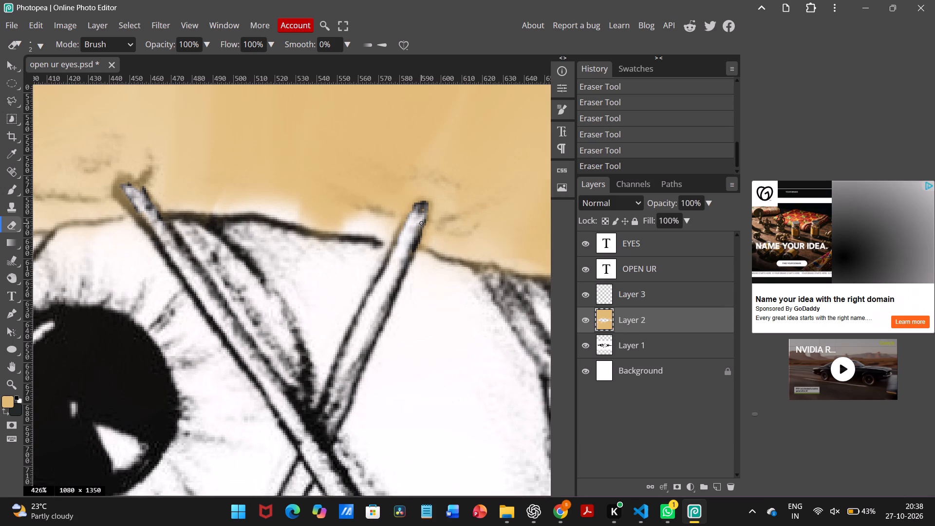
scroll(423, 223, "up", 1)
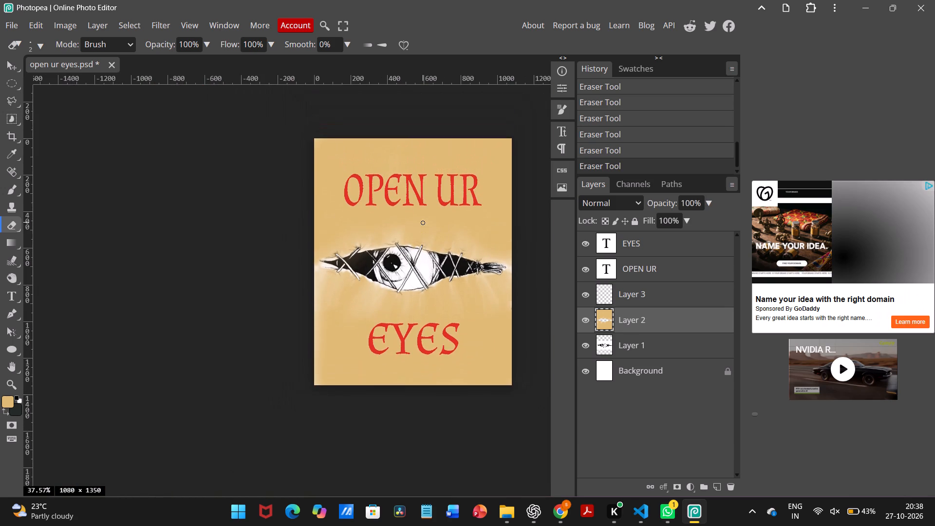
scroll(423, 223, "up", 1)
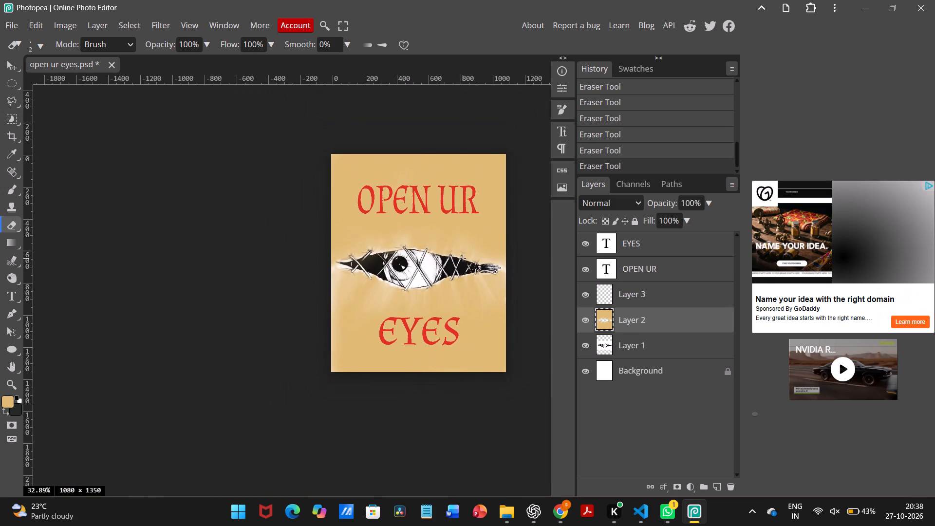